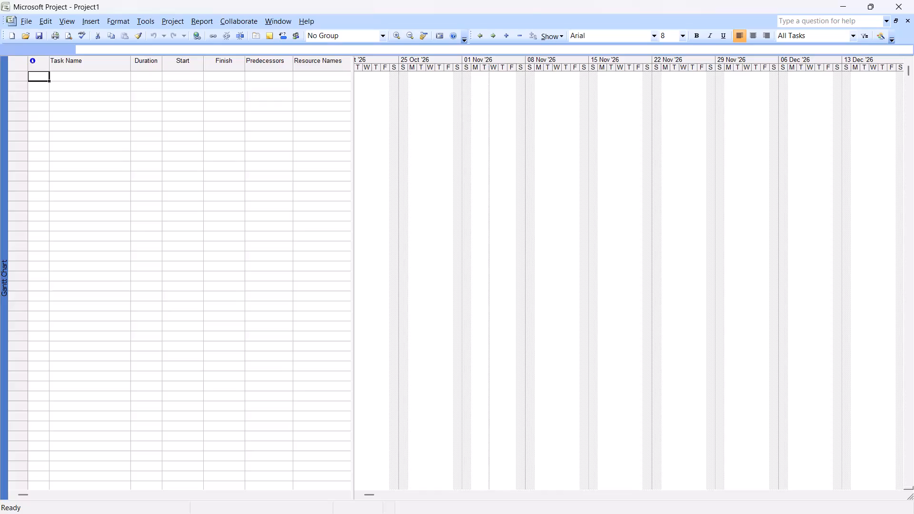
Enter "project Management" as the name of the first task in the blank project.
left_click(68, 77)
type("v")
key("space")
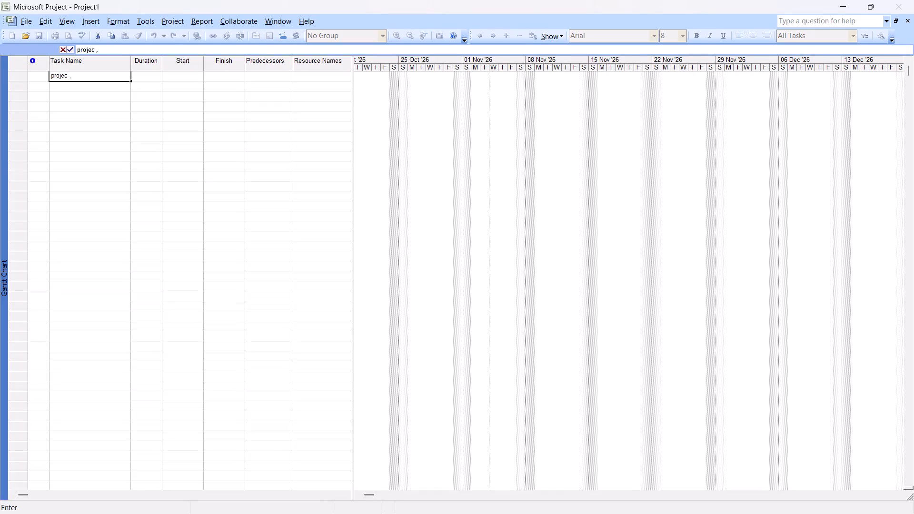
key("BackSpace")
key("BackSpace")
key("BackSpace")
key("t")
key("space")
key("m")
key("BackSpace")
type("Man")
type("ageman")
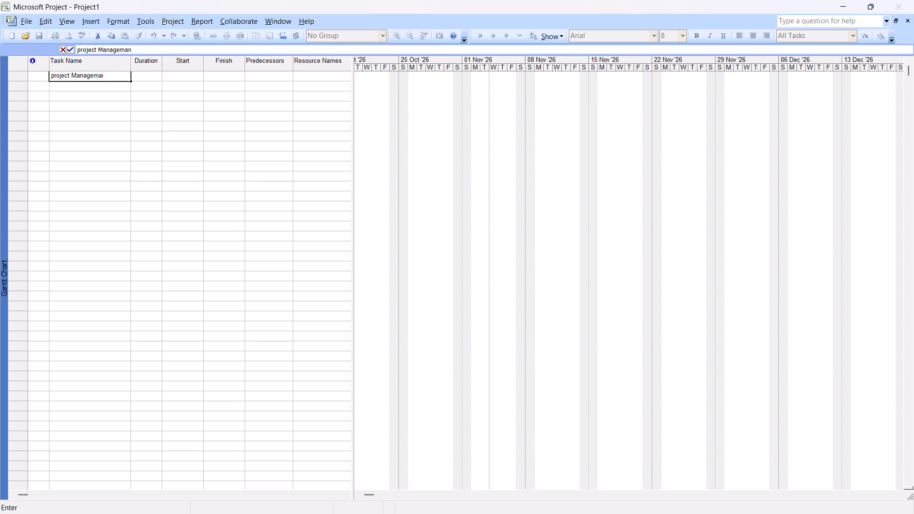
key("BackSpace")
key("BackSpace")
type("ent")
key("Left")
key("Left")
key("Left")
key("Left")
key("Left")
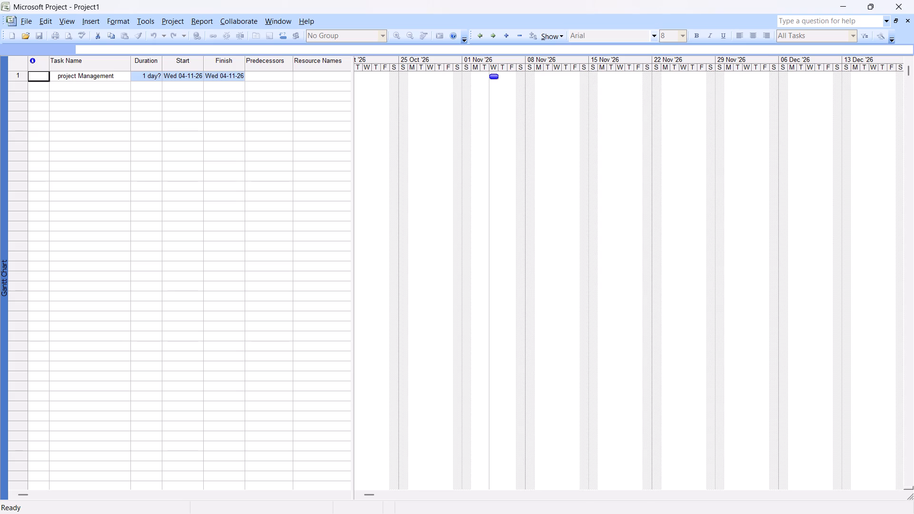
left_click(111, 89)
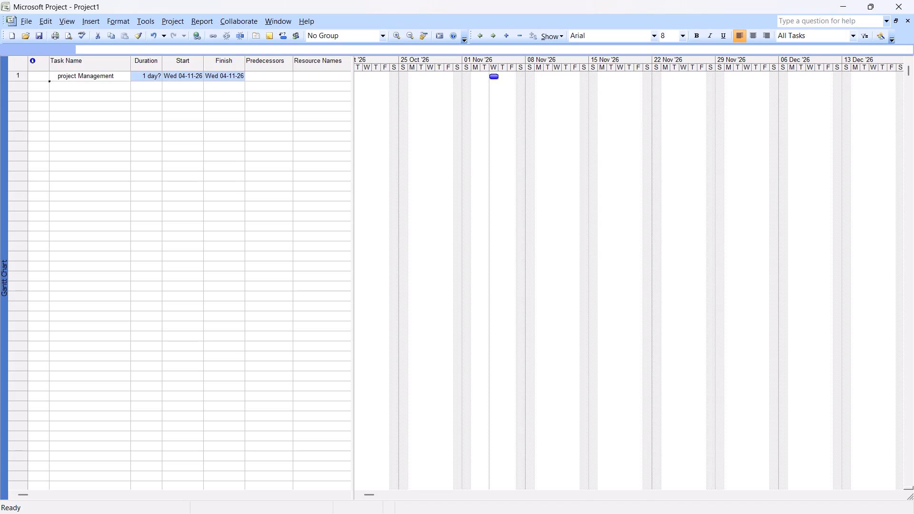
Capitalize the first letter of the first task's name so it reads "Project Management".
left_click(61, 78)
left_click(81, 52)
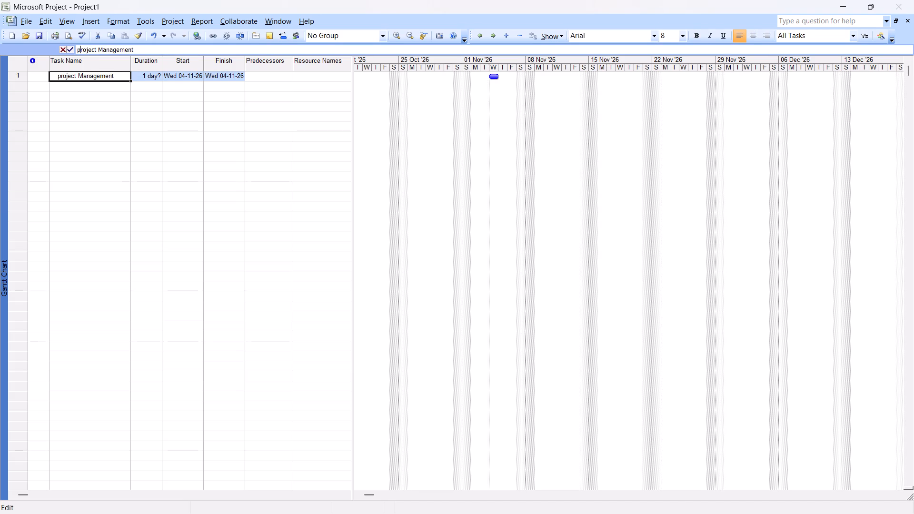
key("BackSpace")
key("shift+p")
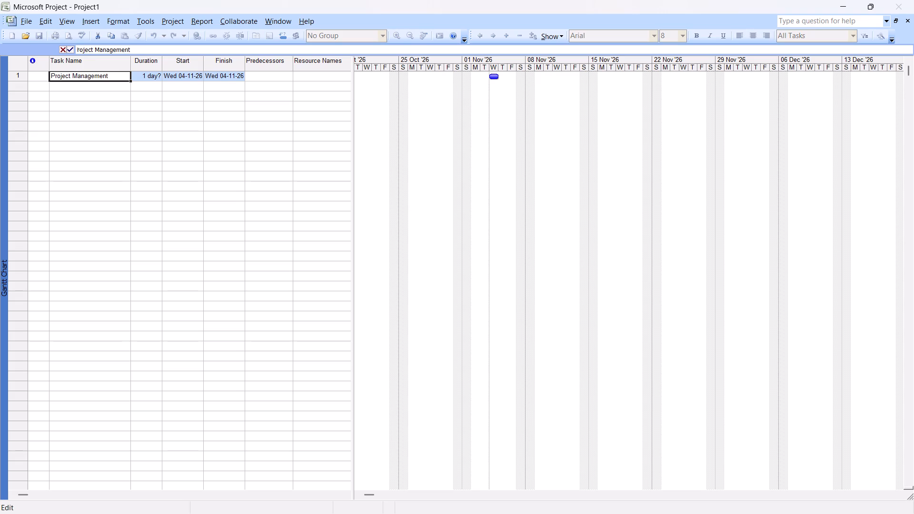
left_click(101, 116)
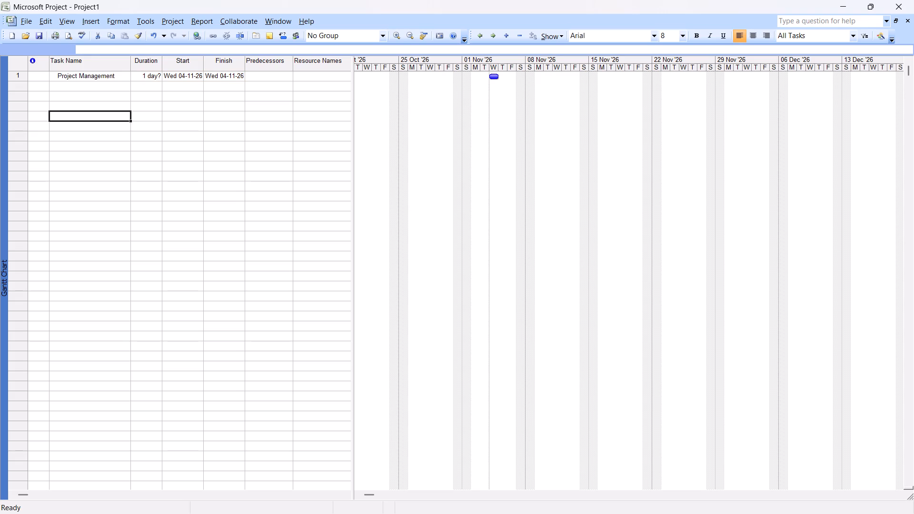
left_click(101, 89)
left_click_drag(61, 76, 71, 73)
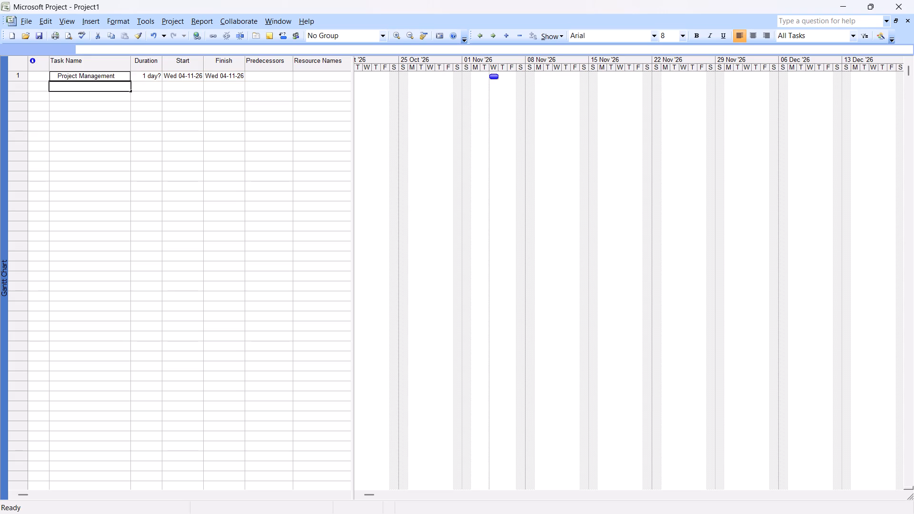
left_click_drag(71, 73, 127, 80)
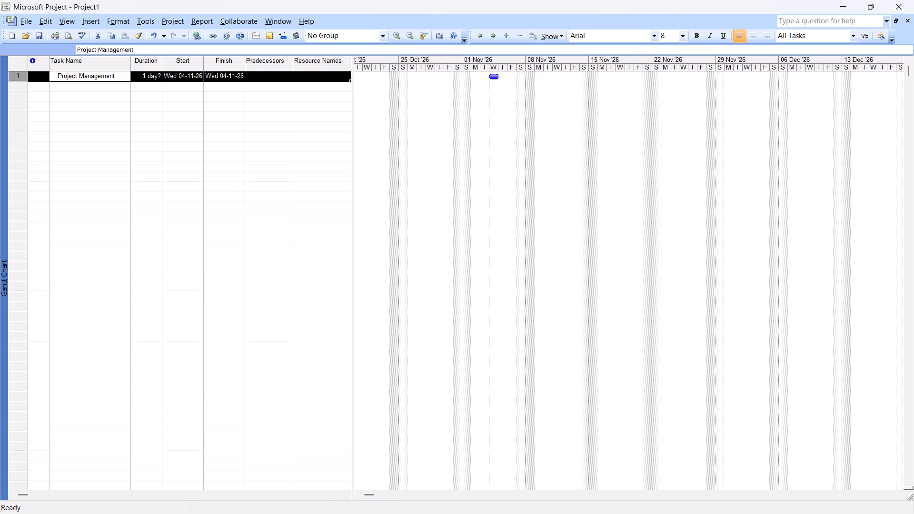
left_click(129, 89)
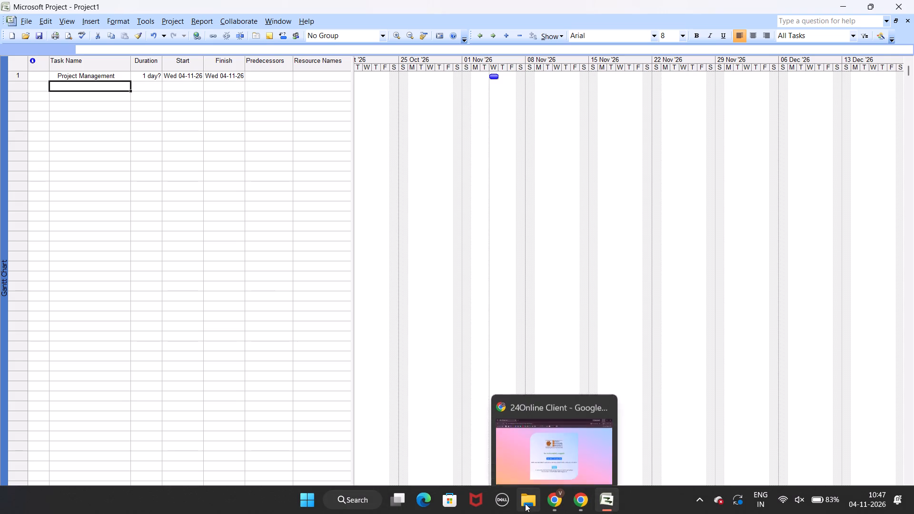
Switch to File Explorer and open the Int 416 ca2 project file from the Downloads folder.
left_click(525, 504)
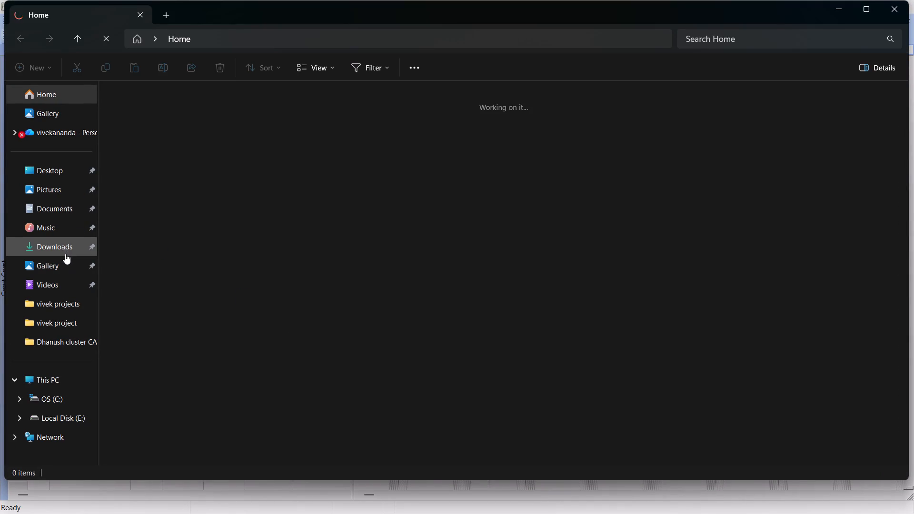
scroll(62, 226, "down", 1)
left_click(62, 242)
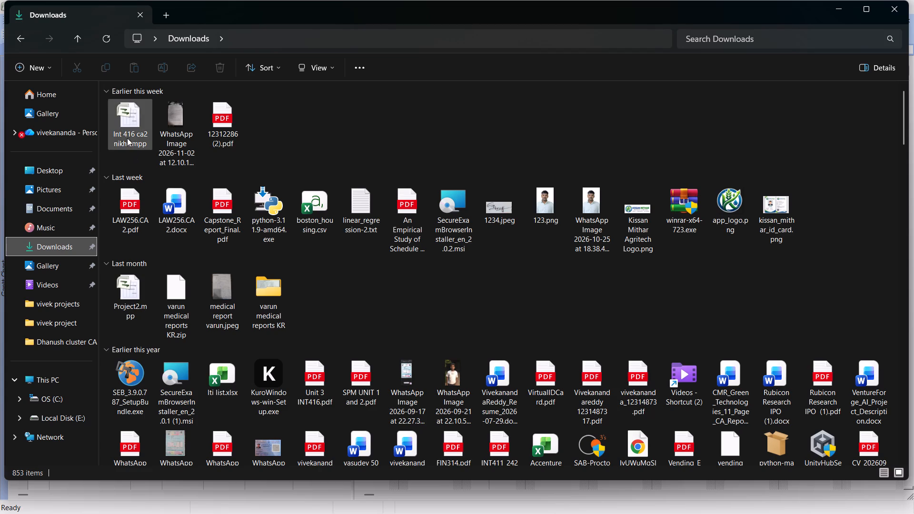
double_click(127, 133)
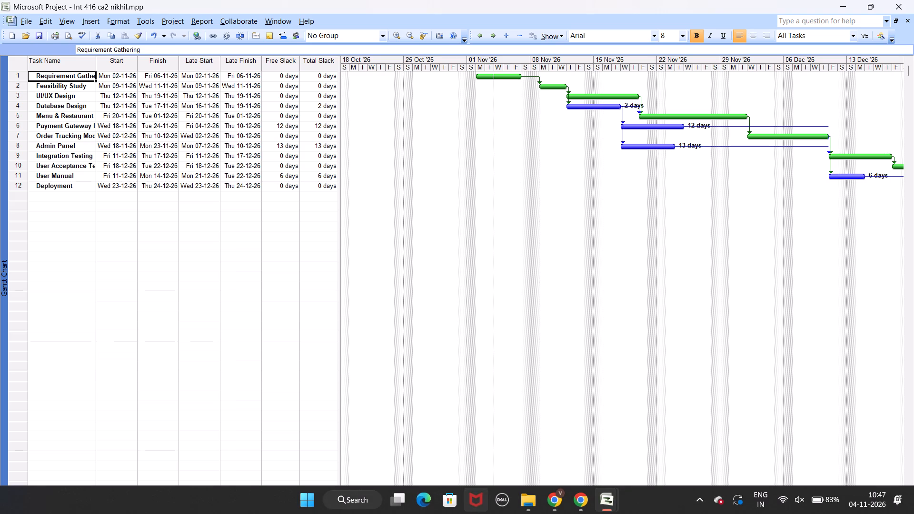
Return to the Downloads folder in File Explorer and open Project2.mpp.
left_click(353, 497)
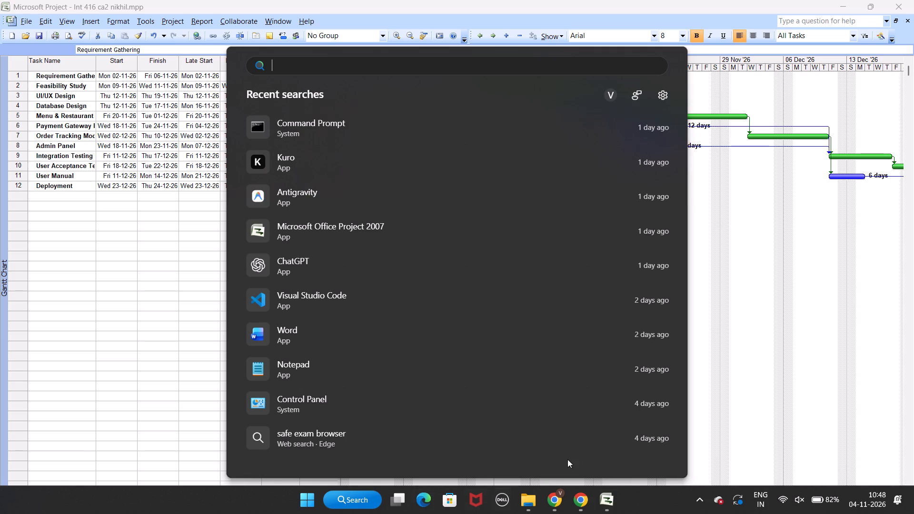
left_click(527, 504)
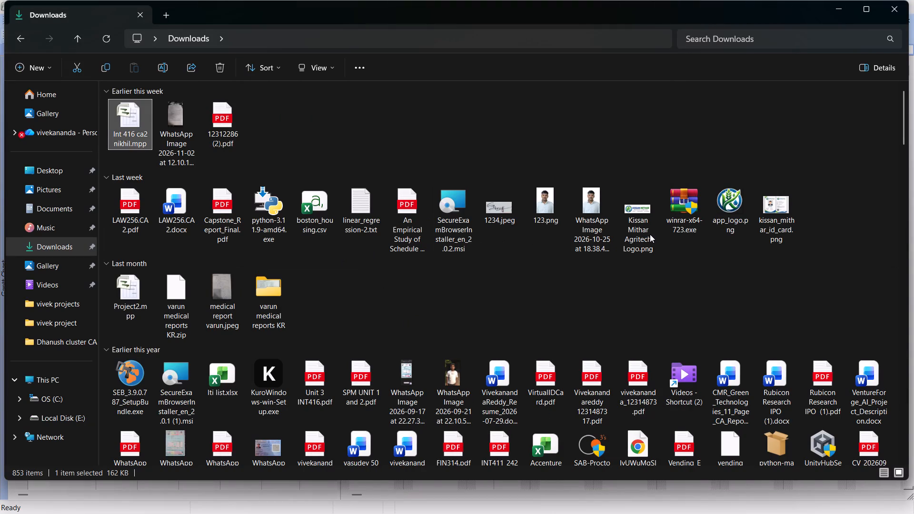
double_click(137, 290)
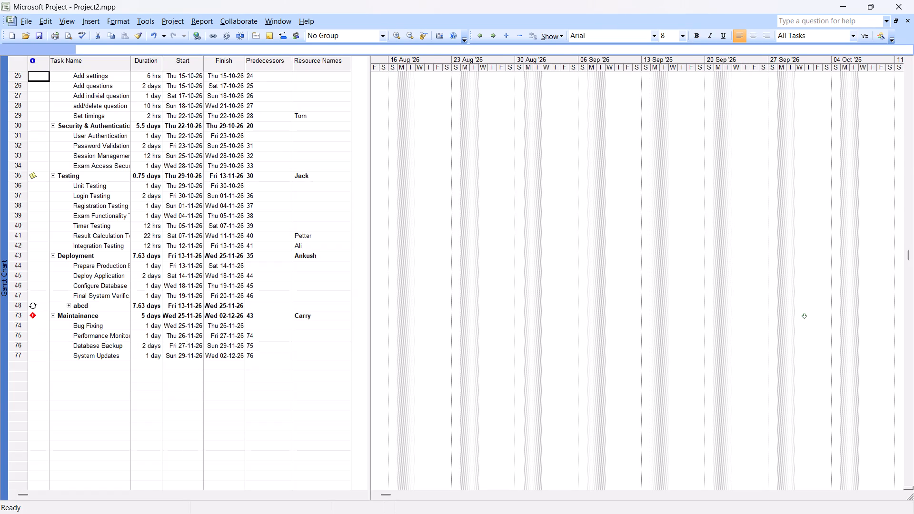
Examine the task outline, Gantt bars and Resource Names column in Project2.mpp, starting from the first task.
scroll(137, 290, "up", 8)
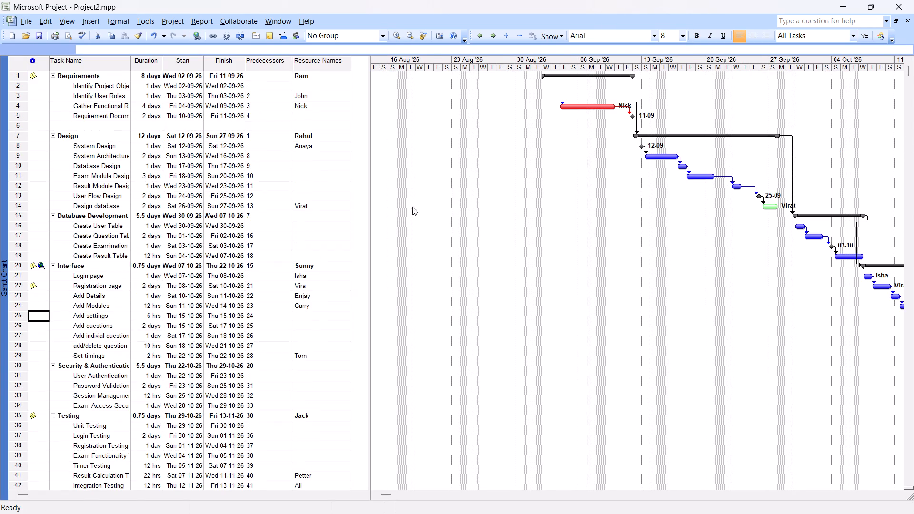
scroll(393, 194, "left", 1)
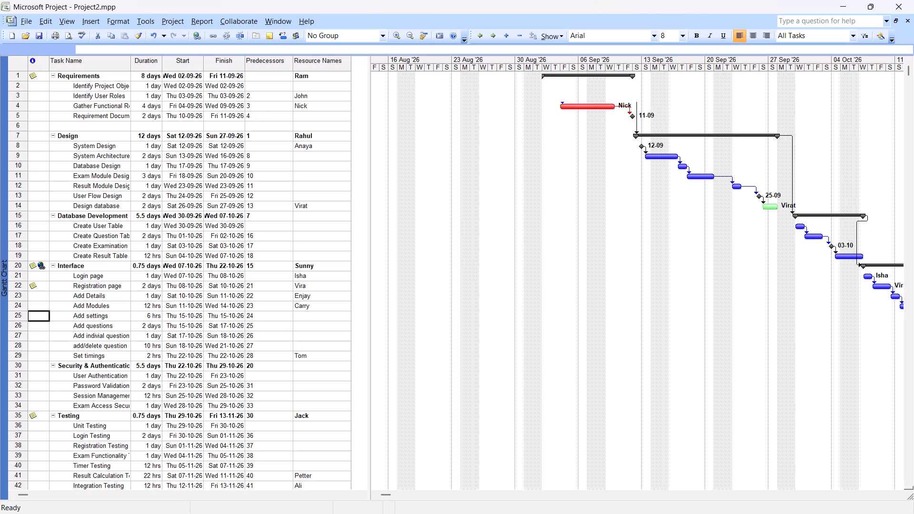
left_click(330, 247)
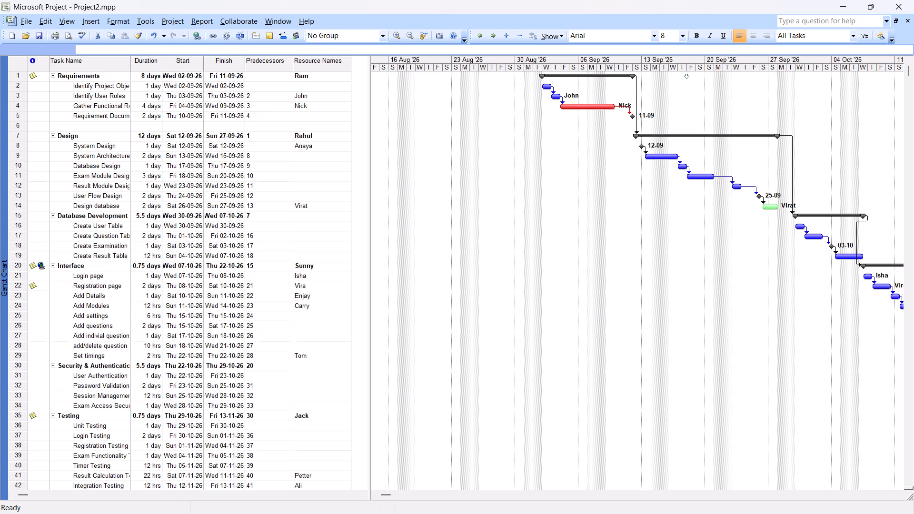
left_click(315, 63)
left_click(318, 116)
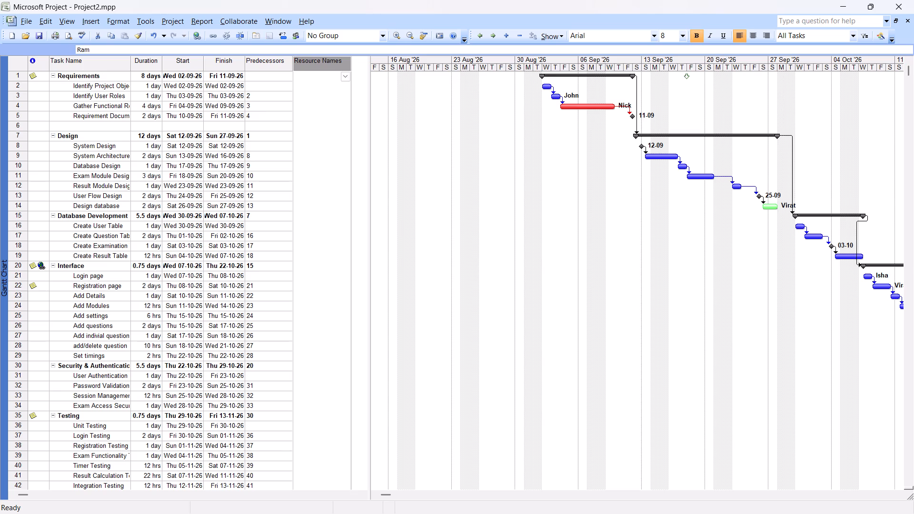
left_click(175, 18)
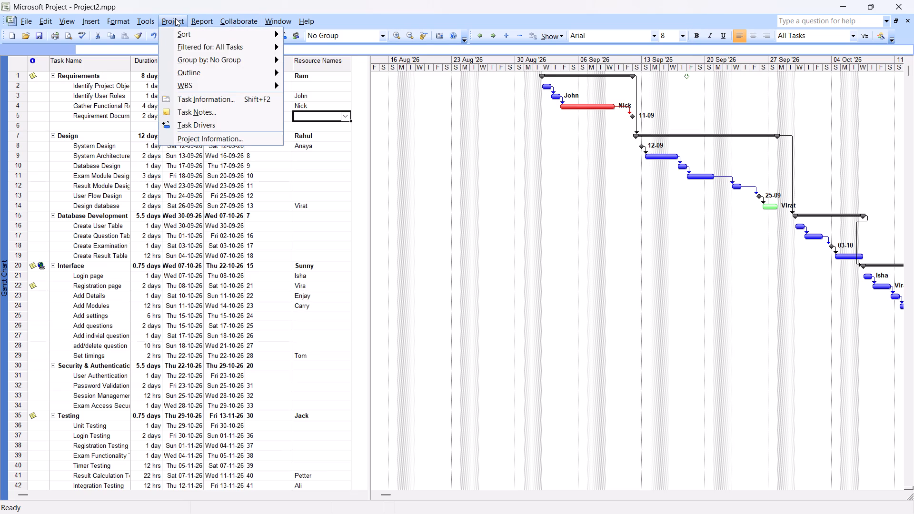
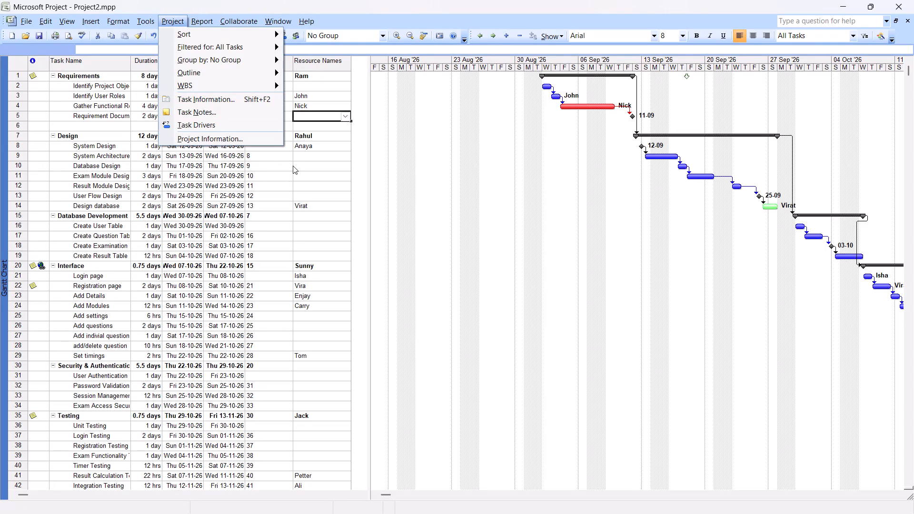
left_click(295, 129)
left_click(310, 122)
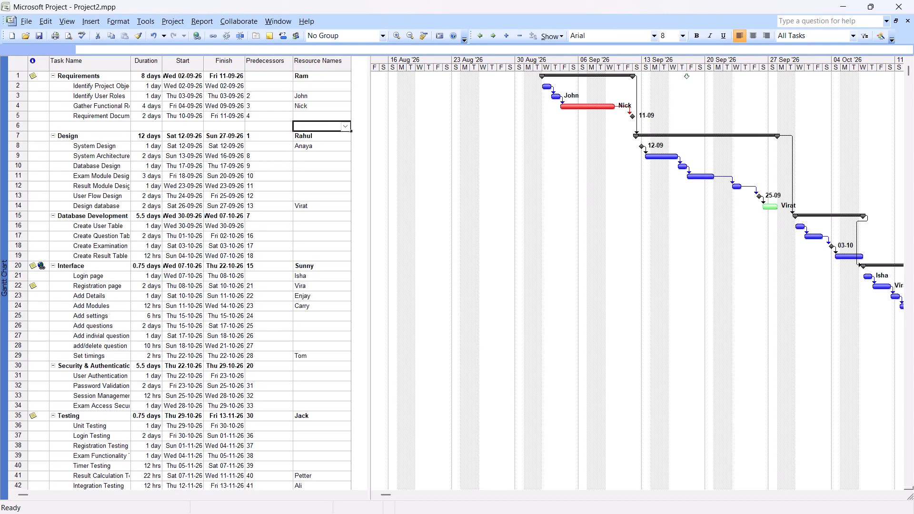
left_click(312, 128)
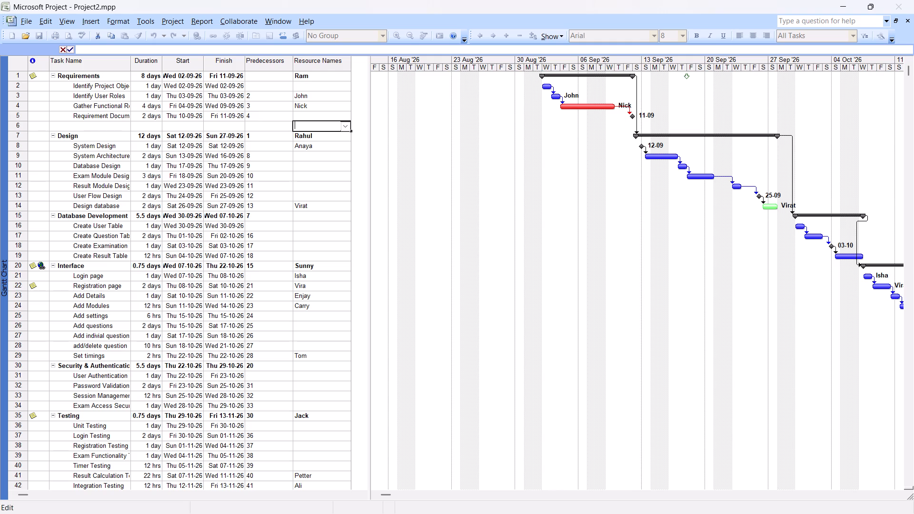
Search Windows for "kuro" and launch the Kuro app.
left_click(362, 498)
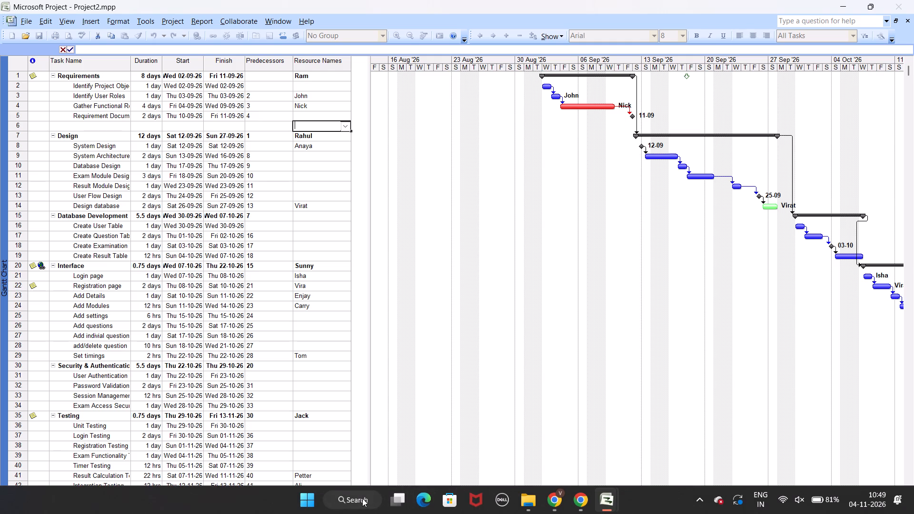
type("kuro")
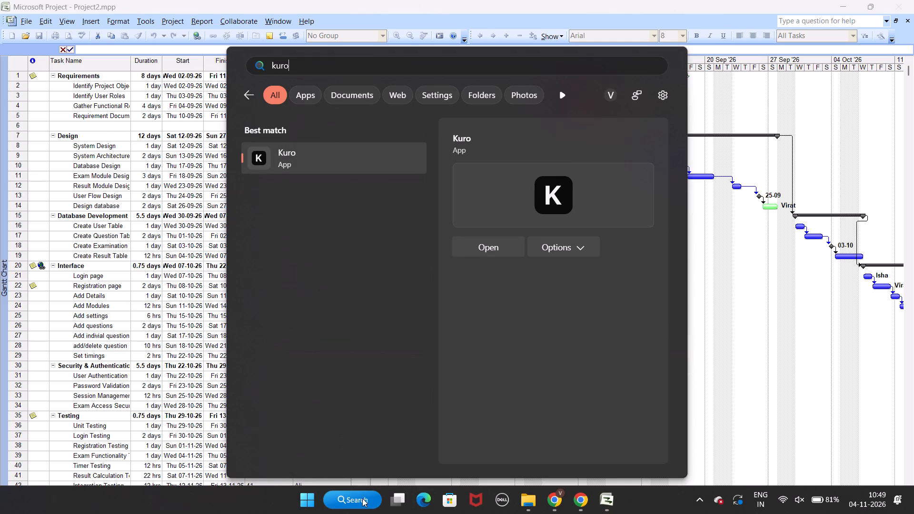
key("Return")
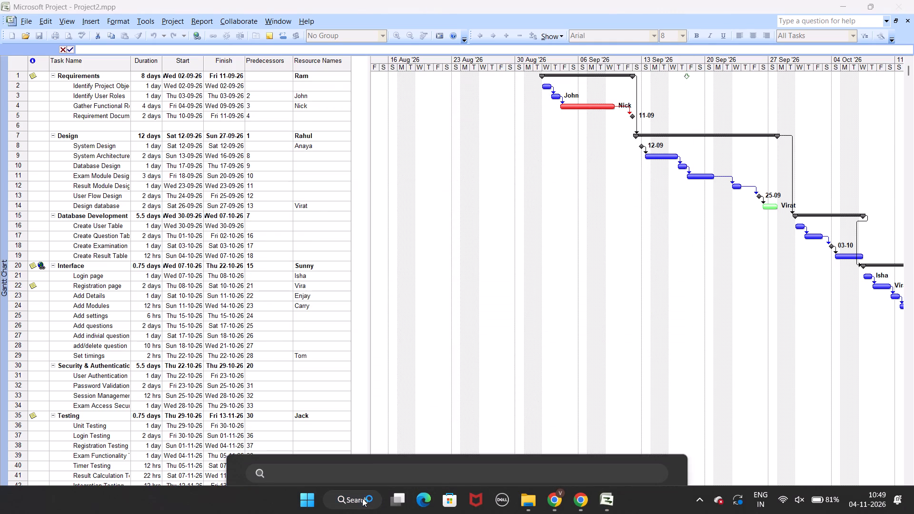
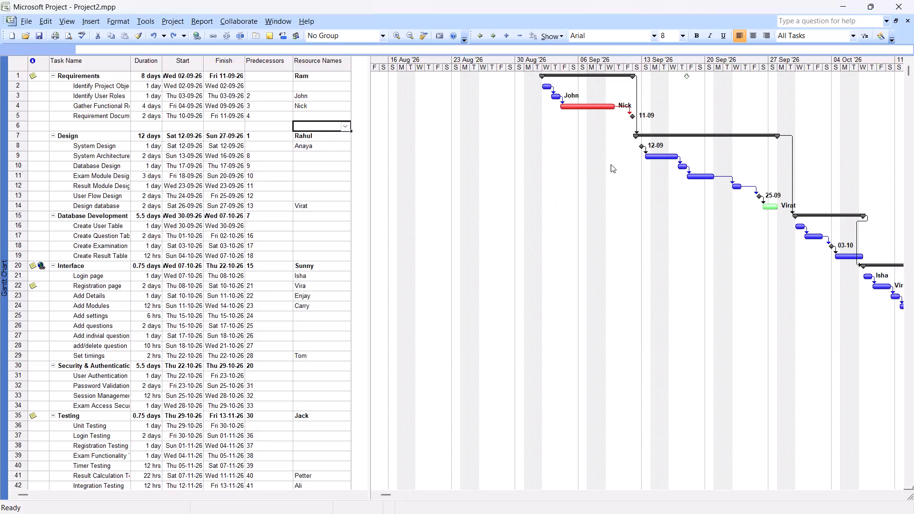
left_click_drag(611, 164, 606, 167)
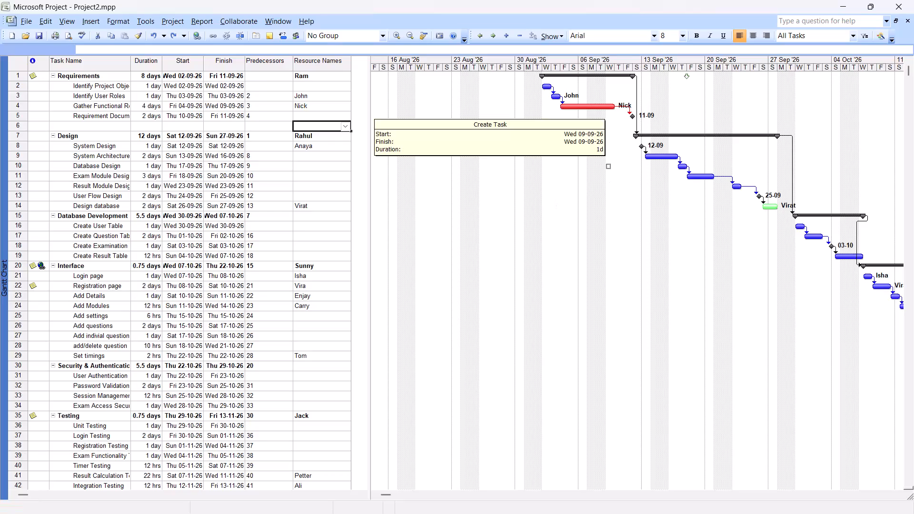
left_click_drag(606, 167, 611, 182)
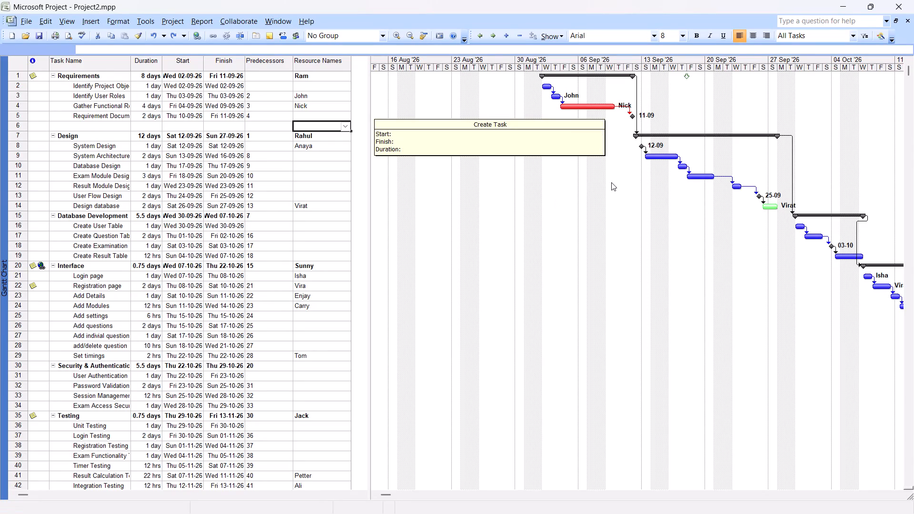
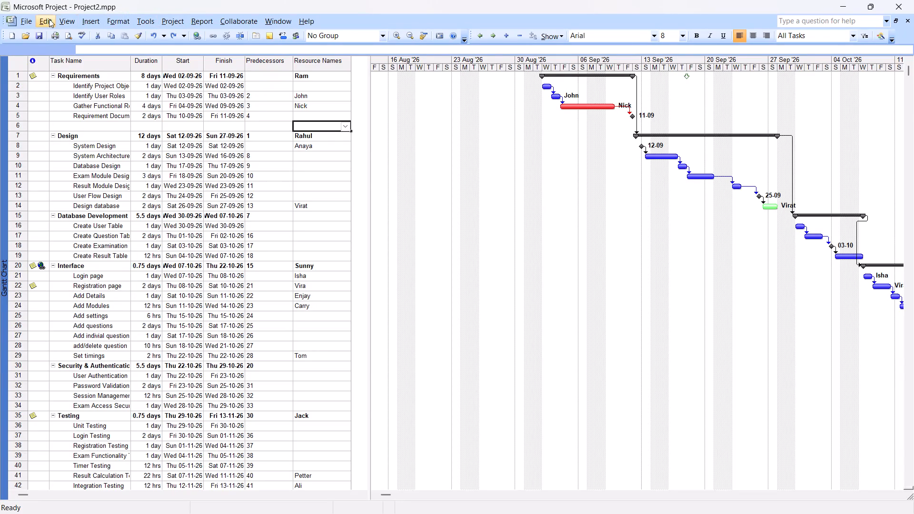
Bring up the choice of available views for the Project2.mpp plan.
left_click(59, 19)
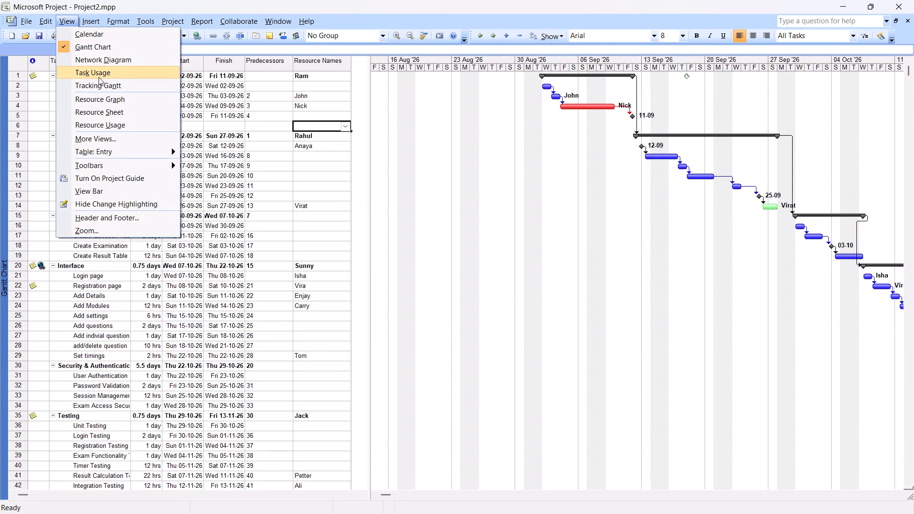
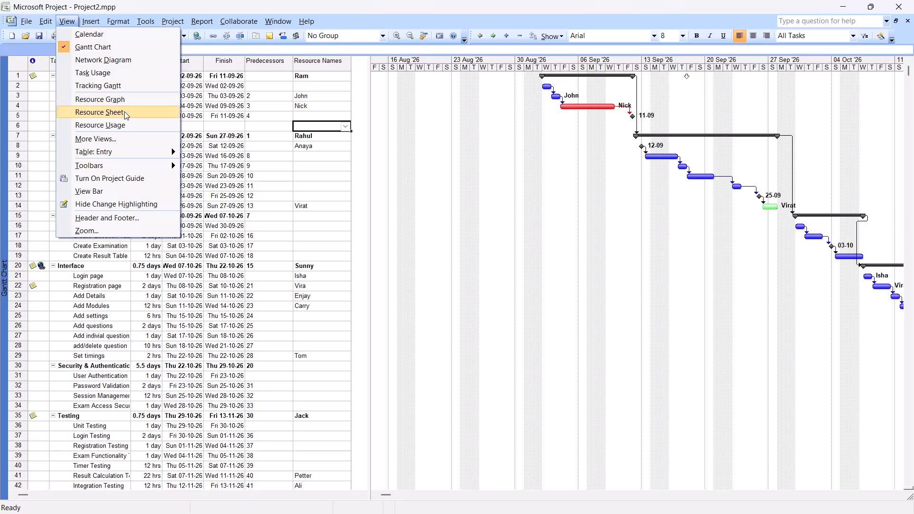
Switch the plan to the Resource Sheet view and select the maximum units of the resource Virat.
left_click(124, 112)
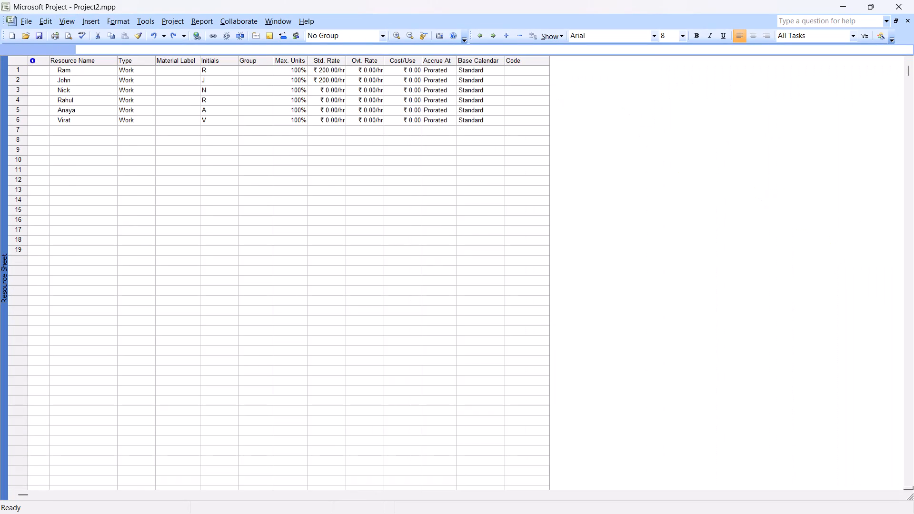
left_click(179, 176)
left_click(304, 123)
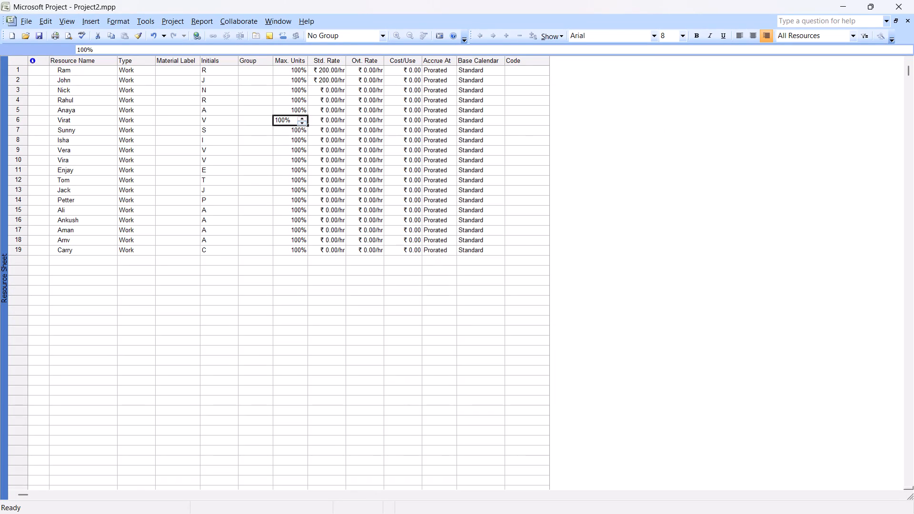
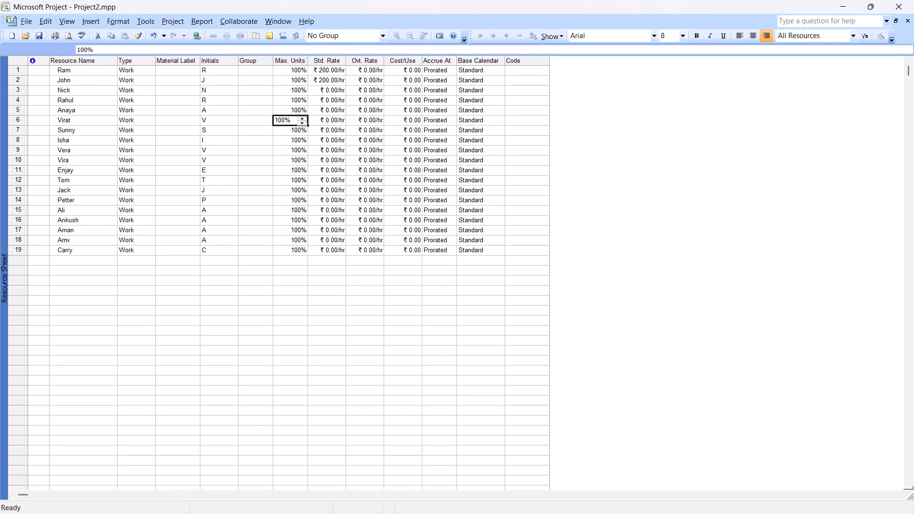
Open the Resource Information of the resource Virat to view its general details and availability, and close it without changes.
double_click(302, 116)
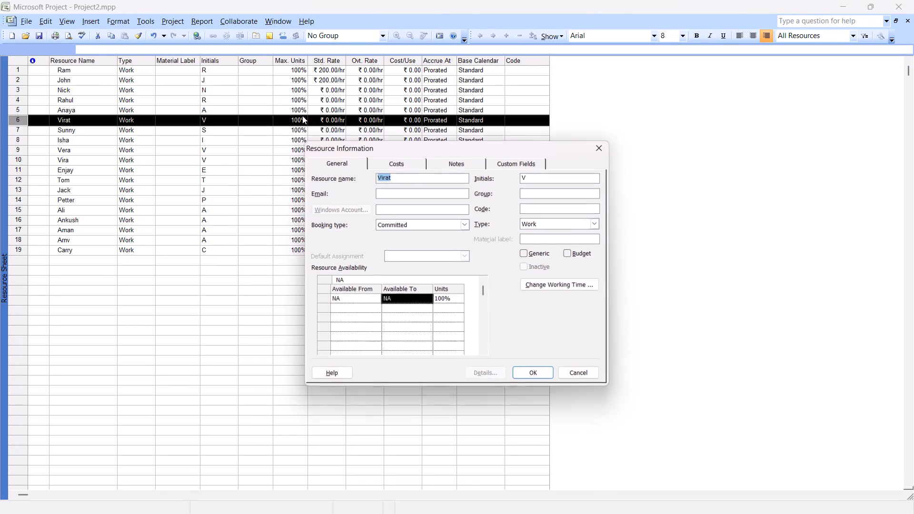
scroll(308, 119, "right", 1)
left_click(529, 378)
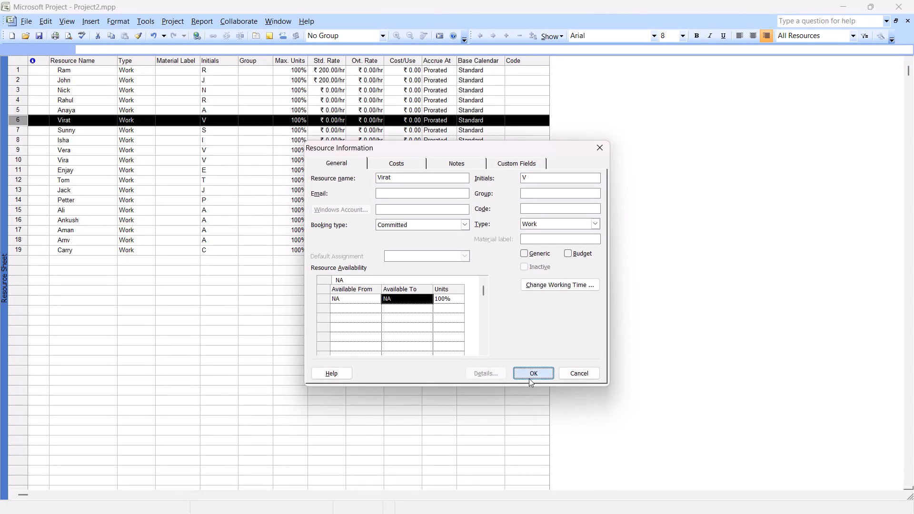
left_click(383, 331)
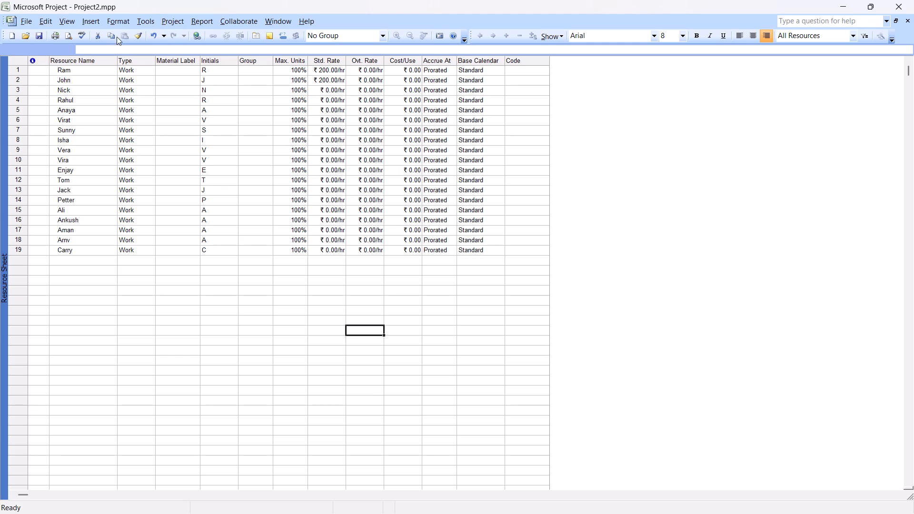
Switch the plan to the Gantt Chart view and look through the task list from Requirements down to Deployment.
left_click(63, 20)
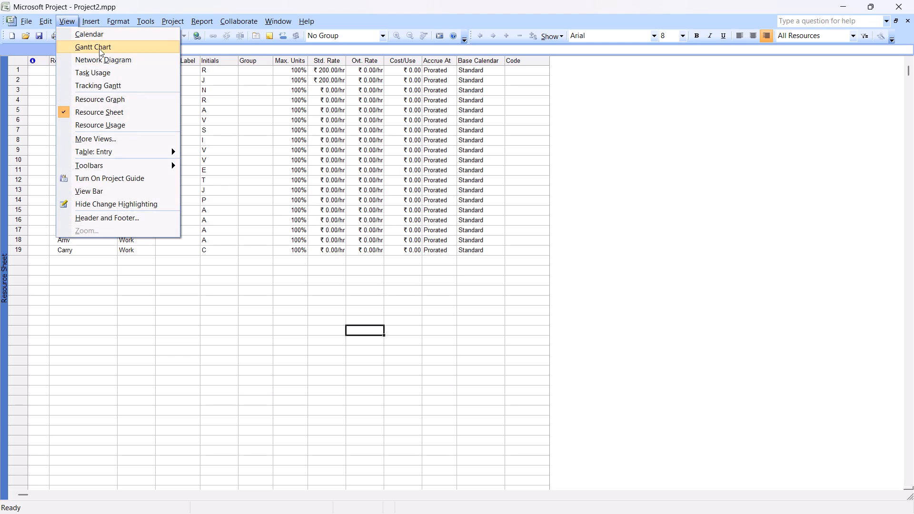
left_click(99, 48)
scroll(180, 215, "down", 1)
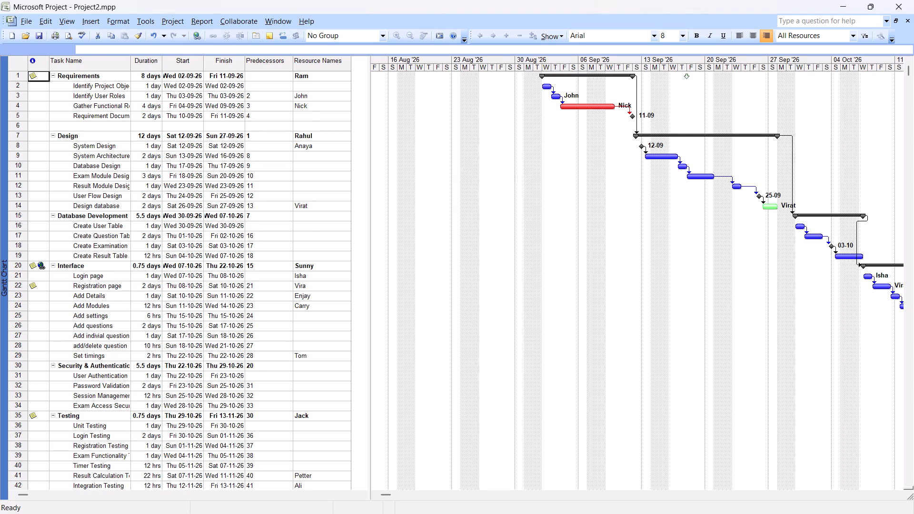
scroll(180, 215, "down", 1)
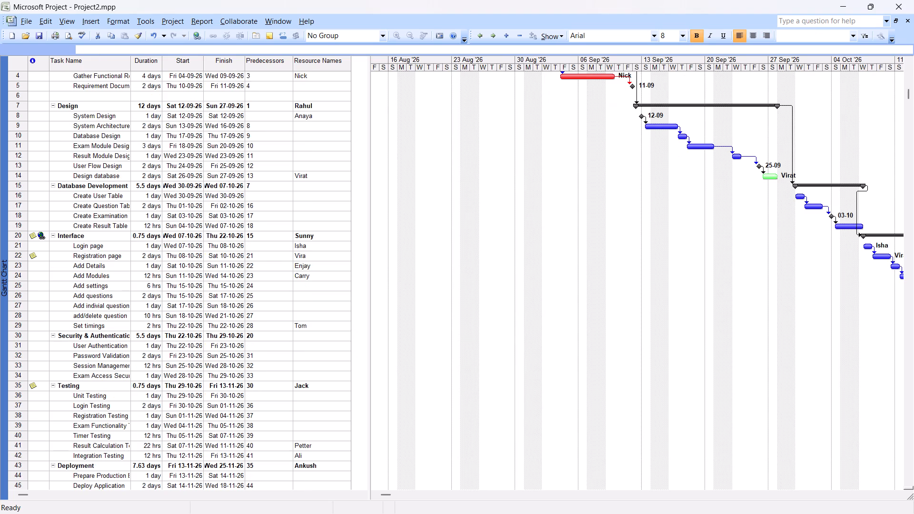
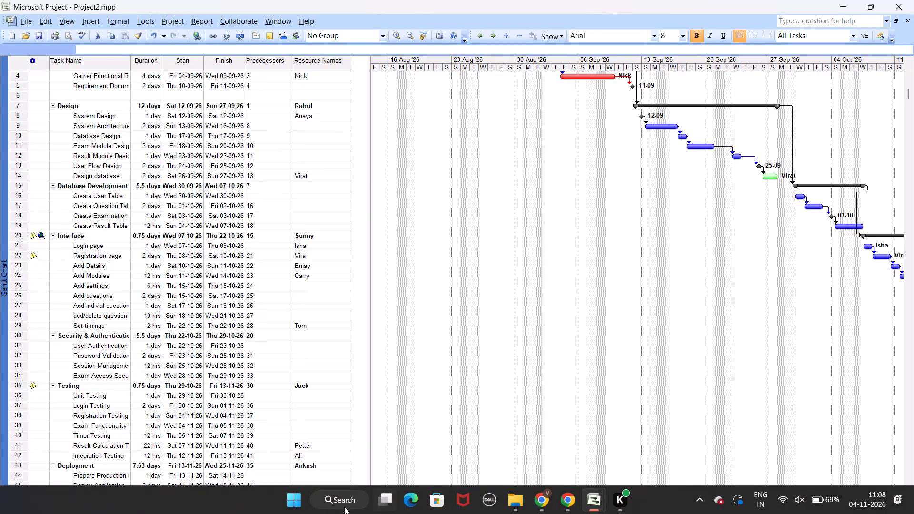
Find and open the Notepad app for writing project notes.
left_click(336, 500)
type("no")
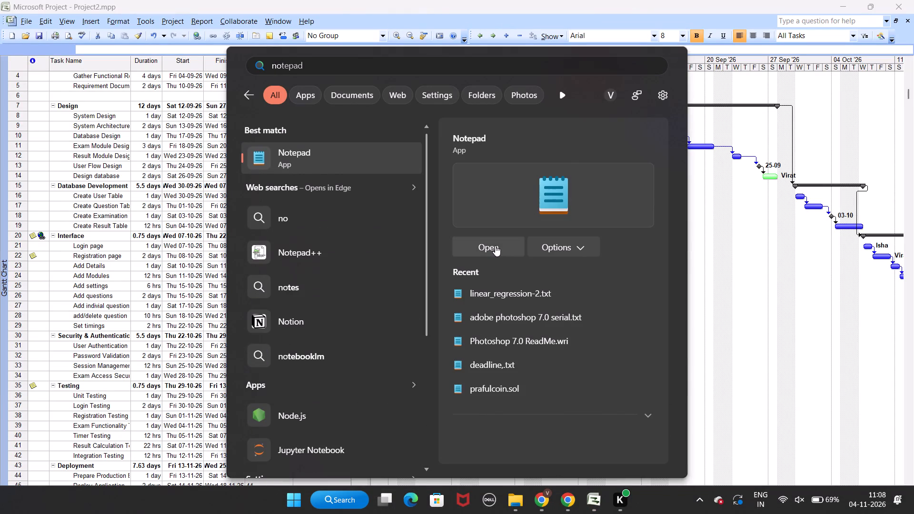
left_click(495, 246)
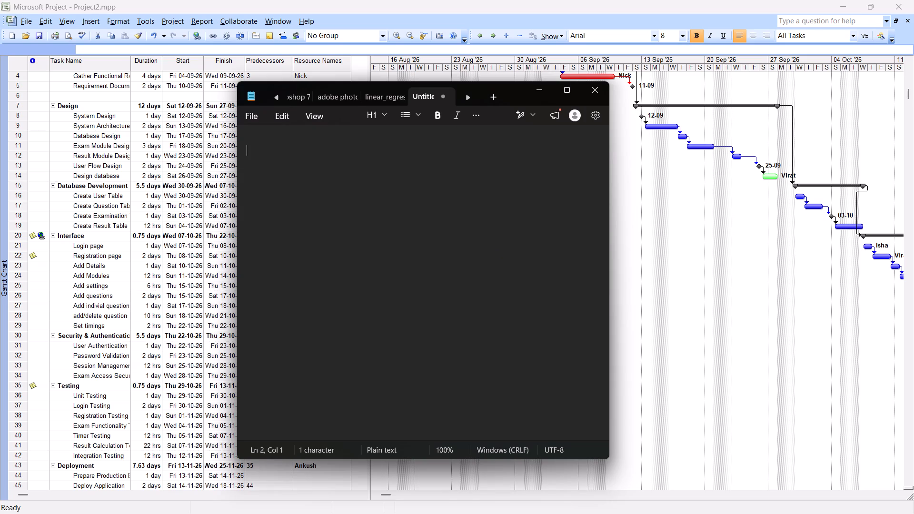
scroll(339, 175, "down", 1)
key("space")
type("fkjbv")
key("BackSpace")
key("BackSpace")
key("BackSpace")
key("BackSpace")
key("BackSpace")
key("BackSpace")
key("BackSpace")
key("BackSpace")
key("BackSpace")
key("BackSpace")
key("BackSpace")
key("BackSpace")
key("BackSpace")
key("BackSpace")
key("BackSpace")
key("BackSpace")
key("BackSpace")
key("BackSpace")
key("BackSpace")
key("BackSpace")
Write the heading "common assumptions" in the empty note and leave a blank line below it.
type("co")
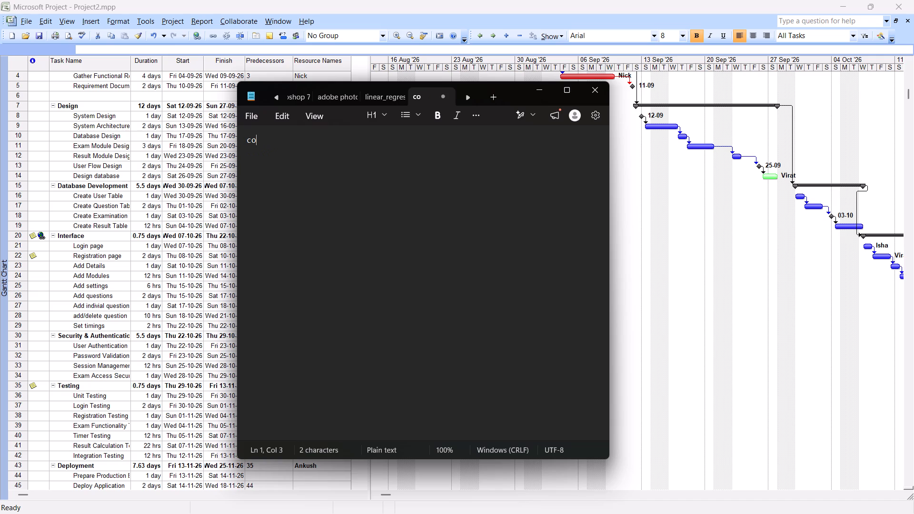
type("mmon")
key("space")
type("assu")
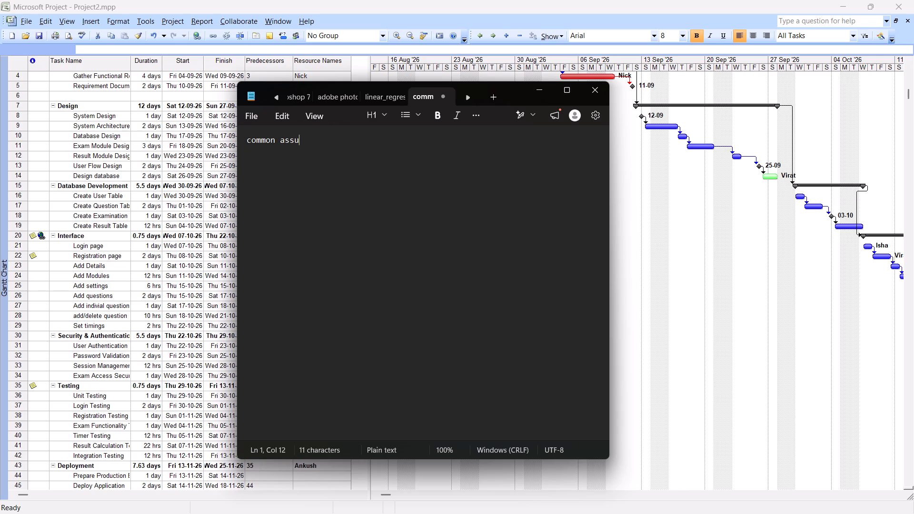
key("m")
type("ptions")
key("Return")
key("Return")
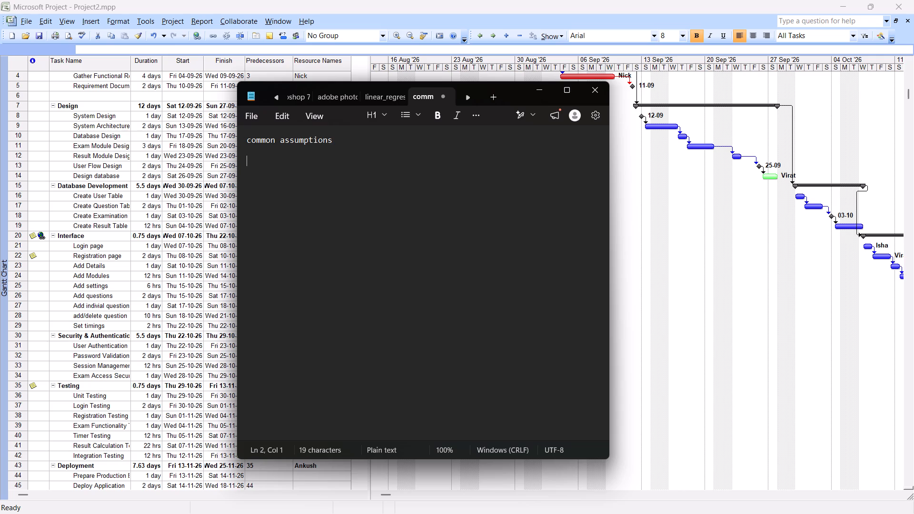
Add the first assumption under the heading as the dotted line ". 8 working hours per day".
key("period")
key("Return")
key("BackSpace")
key("space")
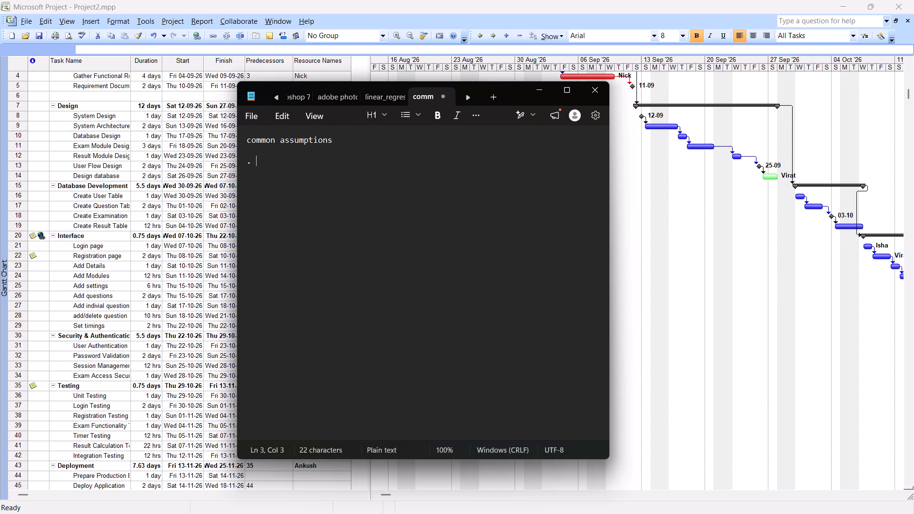
type("8")
key("space")
type("working hous")
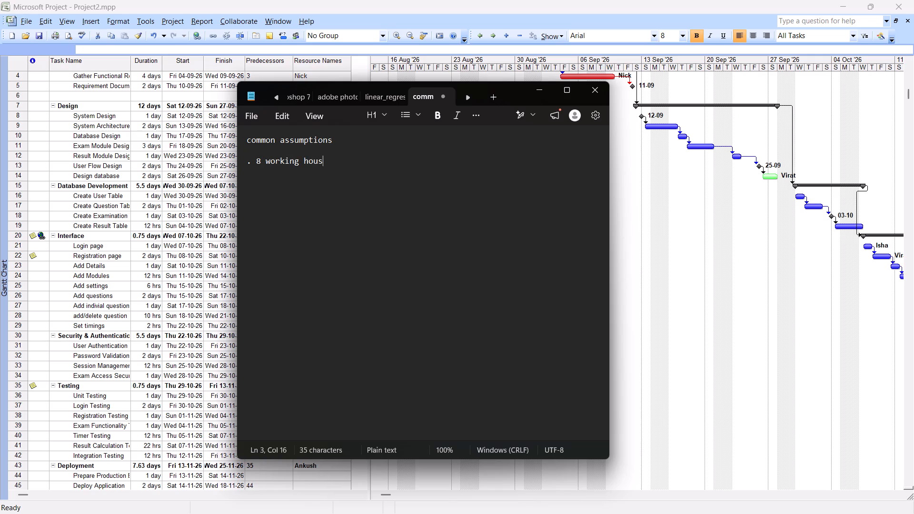
key("BackSpace")
type("rs")
key("space")
type("per day")
key("Return")
Add the second assumption as the dotted line ". 5 working hours per day".
type(".")
key("space")
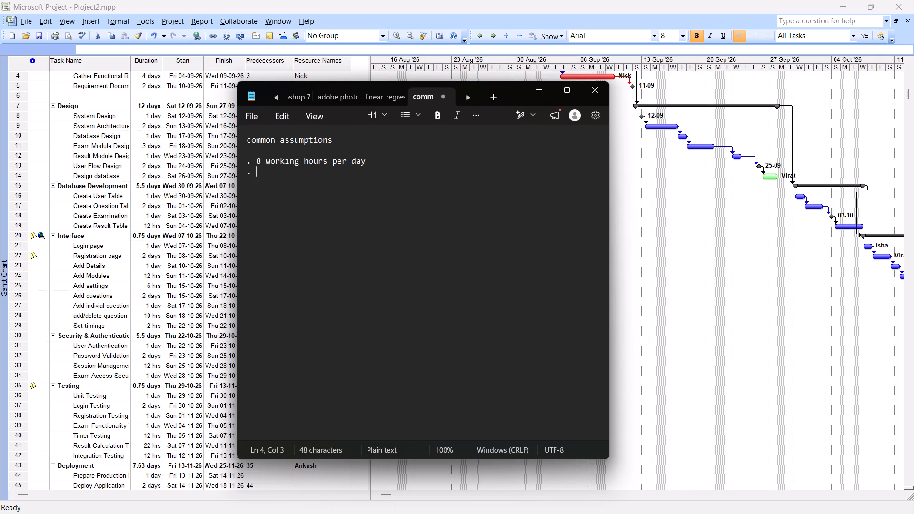
type("5 working hours per day")
key("Return")
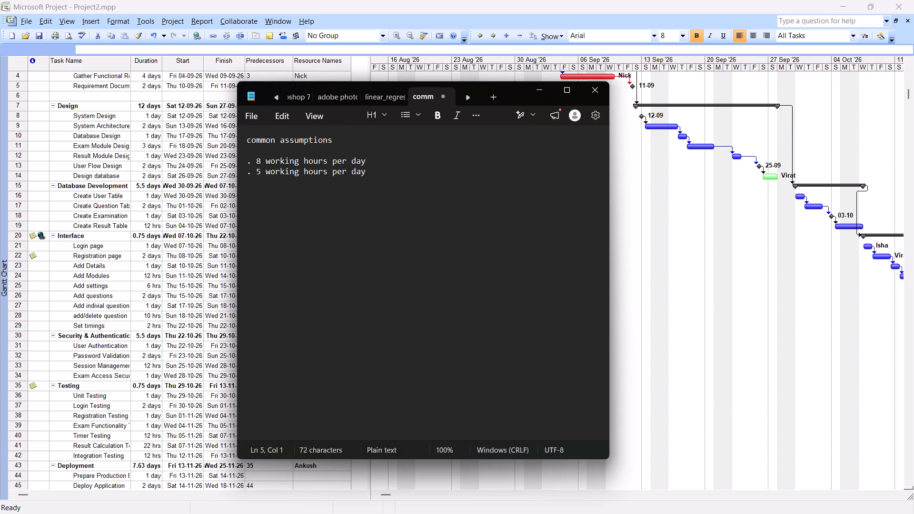
Add the third assumption as the dotted line ". Each resource works at 100% capacity".
type(".")
key("space")
type("Each")
key("space")
type("reso")
key("BackSpace")
key("BackSpace")
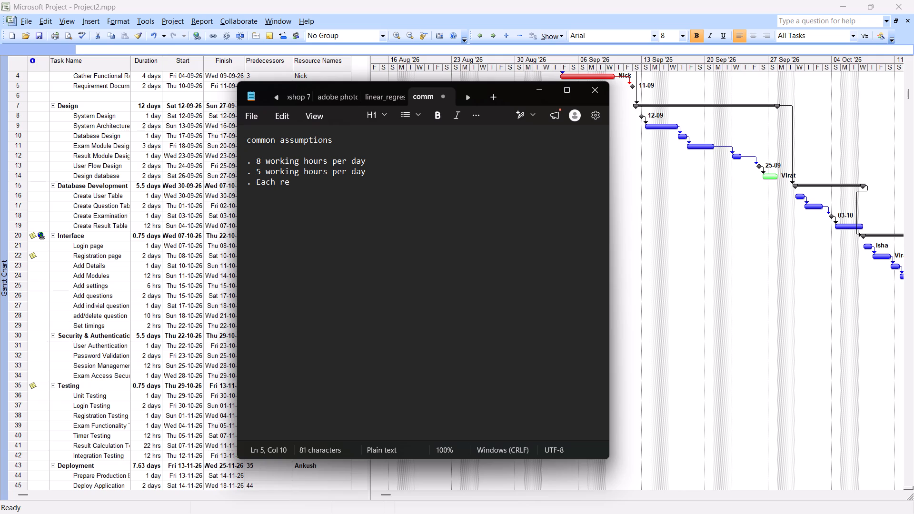
type("so")
type("ur")
key("c")
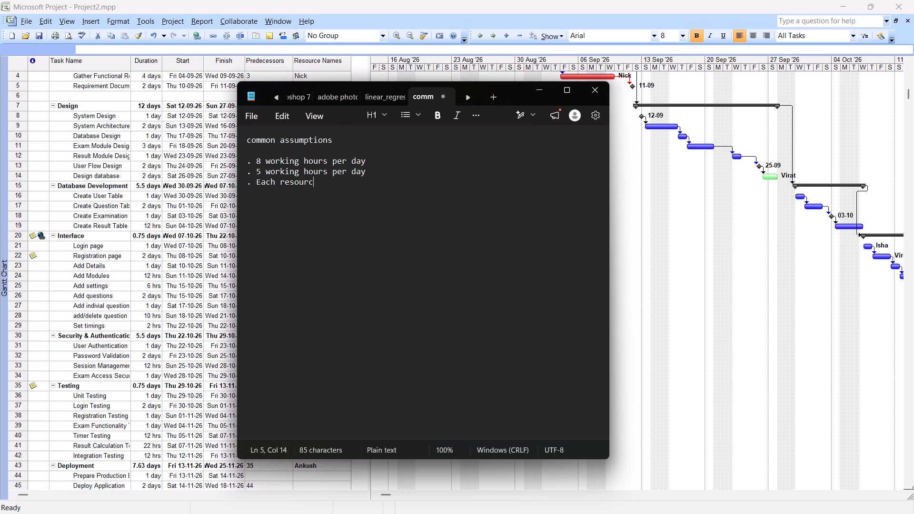
type("e wor")
type("ks")
key("space")
type("at 100")
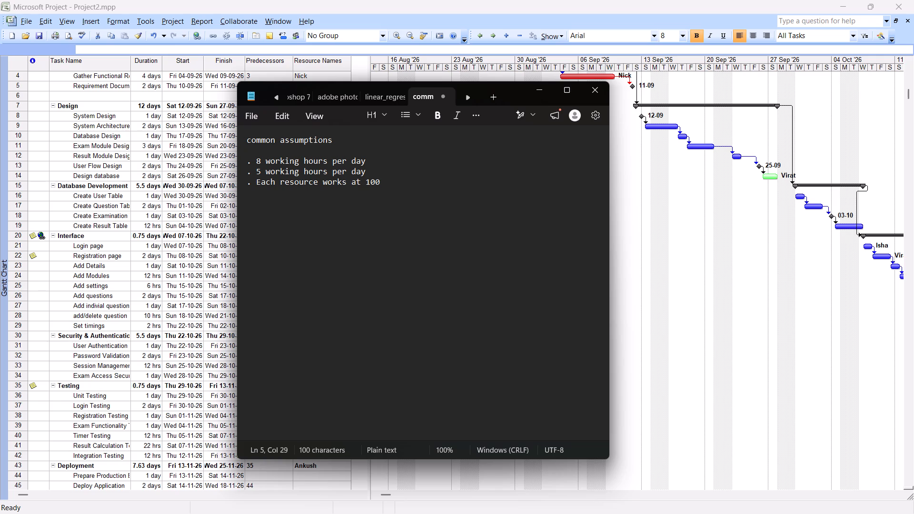
type("%")
key("space")
type("ca")
type("pacitu")
key("BackSpace")
key("y")
Change the second assumption to read "5 working days per week".
left_click(369, 172)
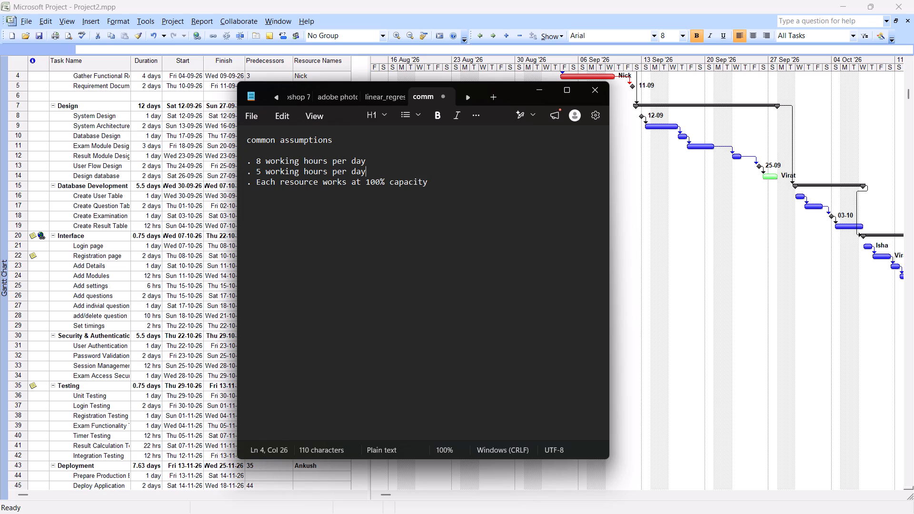
key("BackSpace")
key("BackSpace")
key("BackSpace")
key("BackSpace")
key("BackSpace")
key("BackSpace")
key("BackSpace")
key("BackSpace")
key("BackSpace")
key("BackSpace")
key("BackSpace")
key("BackSpace")
key("BackSpace")
type("dasyd")
key("BackSpace")
key("BackSpace")
key("BackSpace")
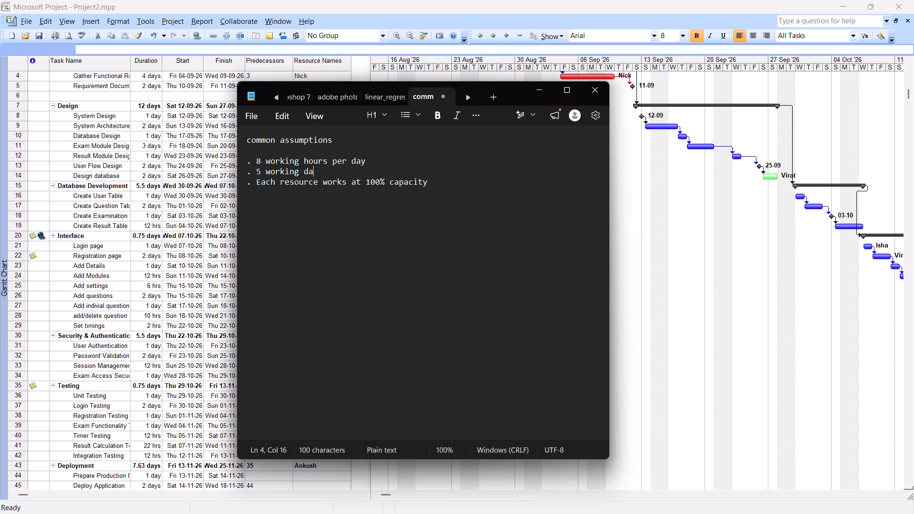
type("yt")
key("BackSpace")
type("s per week")
key("Left")
key("BackSpace")
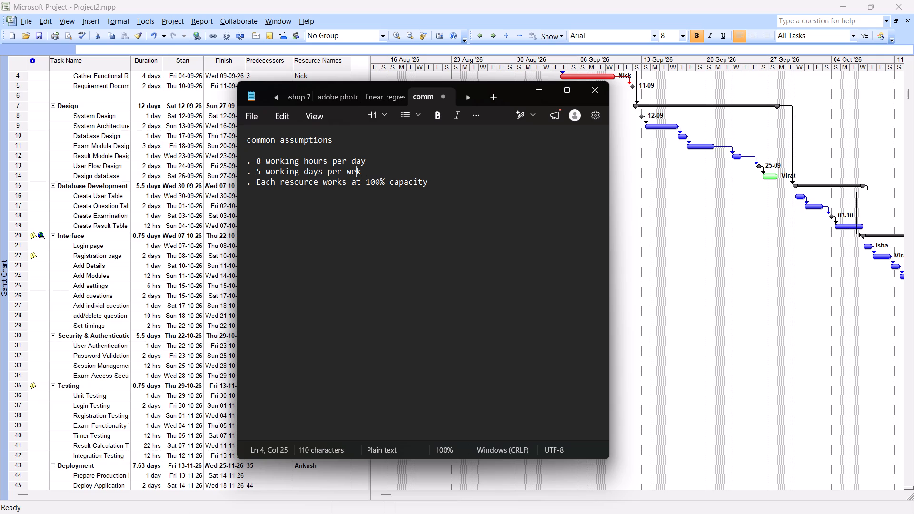
key("a")
key("e")
key("BackSpace")
key("BackSpace")
key("e")
Add the fourth assumption below the capacity line as the dotted line ". No OverTime".
key("Right")
key("Down")
key("Right")
key("Right")
key("Right")
key("Right")
key("Right")
key("Right")
key("Right")
key("Right")
key("Right")
key("Right")
key("Right")
key("Right")
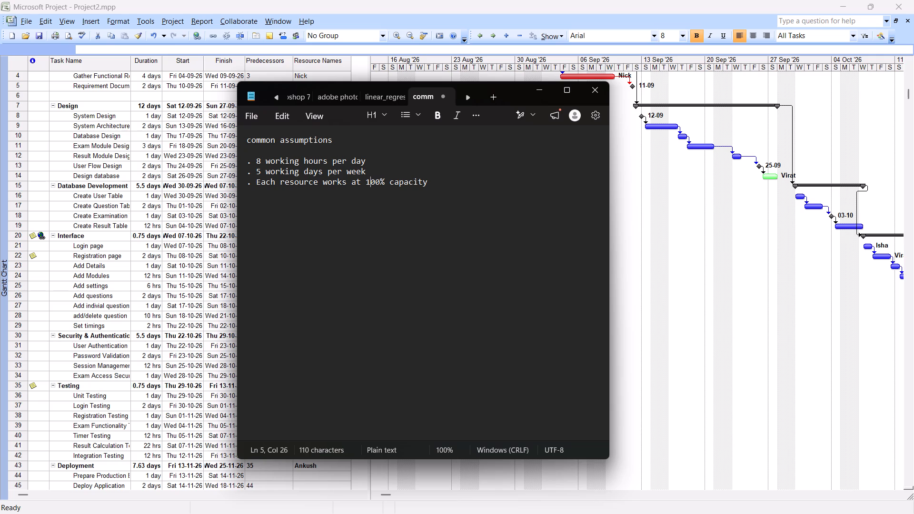
key("Right")
key("Right")
key("Return")
type(".")
key("space")
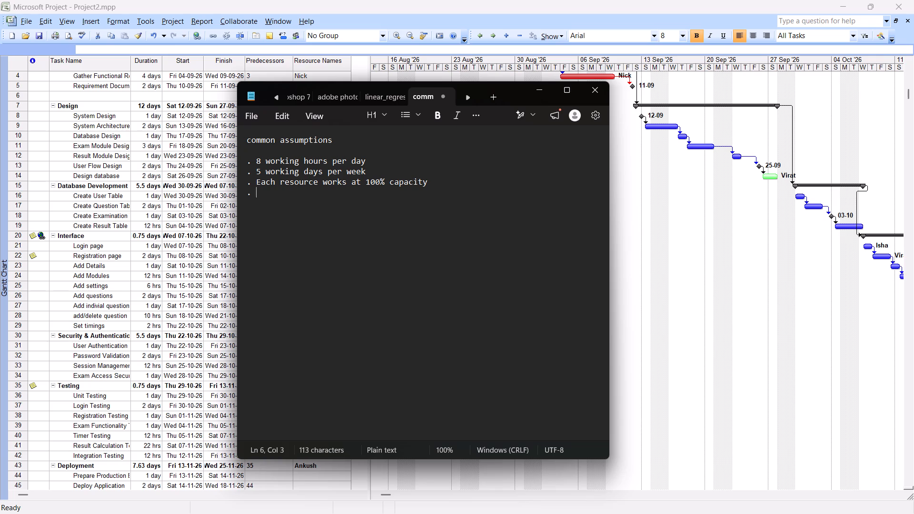
type("No Over")
type("Ti4me")
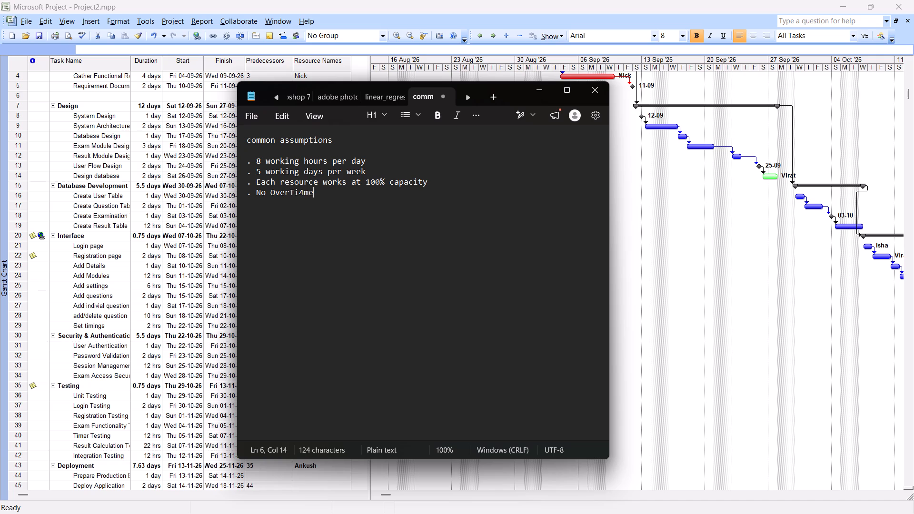
key("BackSpace")
key("BackSpace")
key("BackSpace")
key("BackSpace")
type("ime")
Add the fifth assumption as the dotted line ". cost = Working Hours * Hourly rate".
key("Return")
type(".")
key("space")
key("x")
key("BackSpace")
type("cost")
key("space")
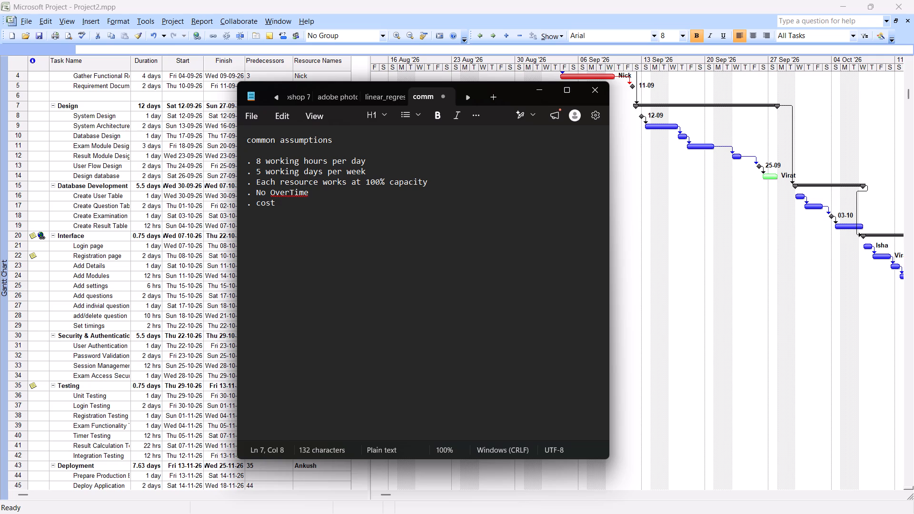
key("space")
type("=")
key("space")
type("Working")
key("space")
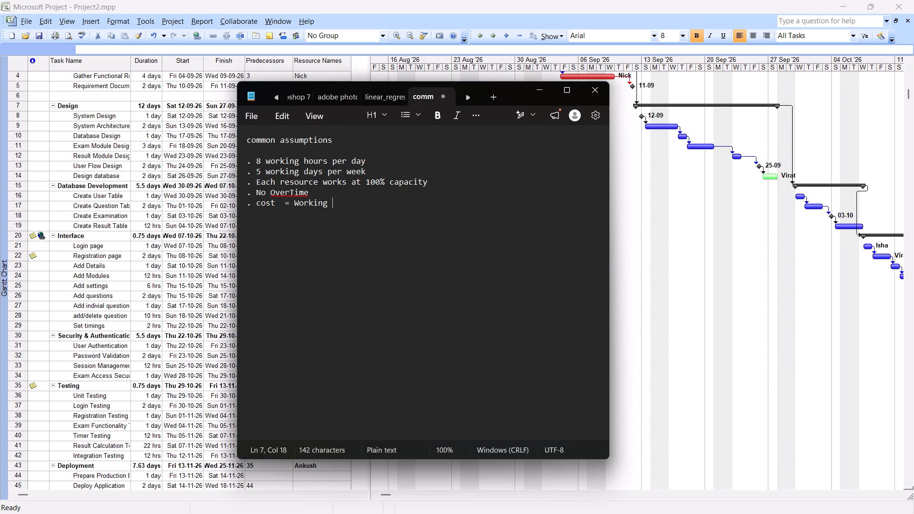
type("Hours")
key("space")
type("*")
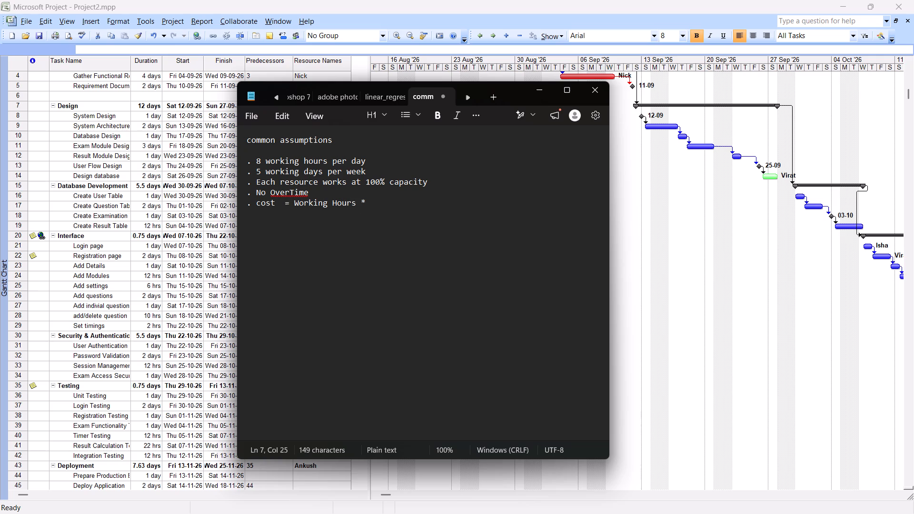
key("space")
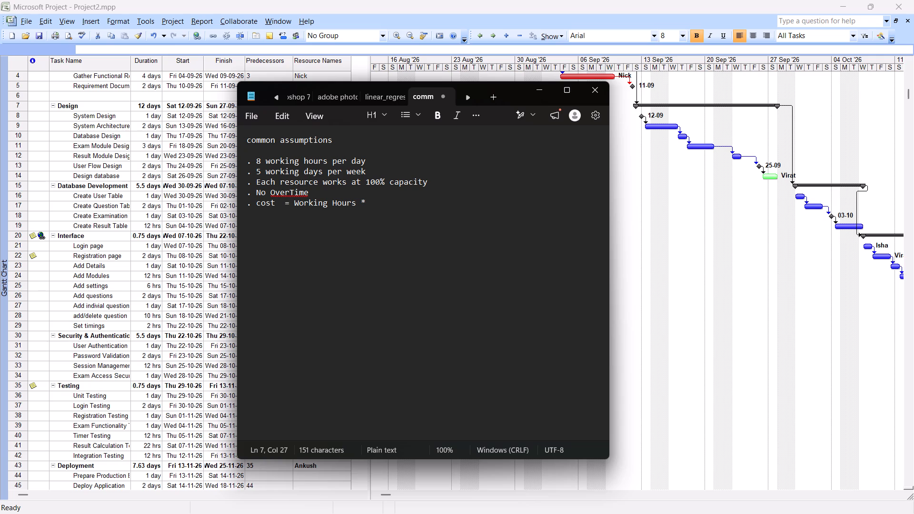
type("Hou")
type("rly rtate")
key("BackSpace")
key("BackSpace")
key("BackSpace")
key("BackSpace")
type("ayr")
key("BackSpace")
key("BackSpace")
type("ytre")
key("BackSpace")
key("BackSpace")
key("BackSpace")
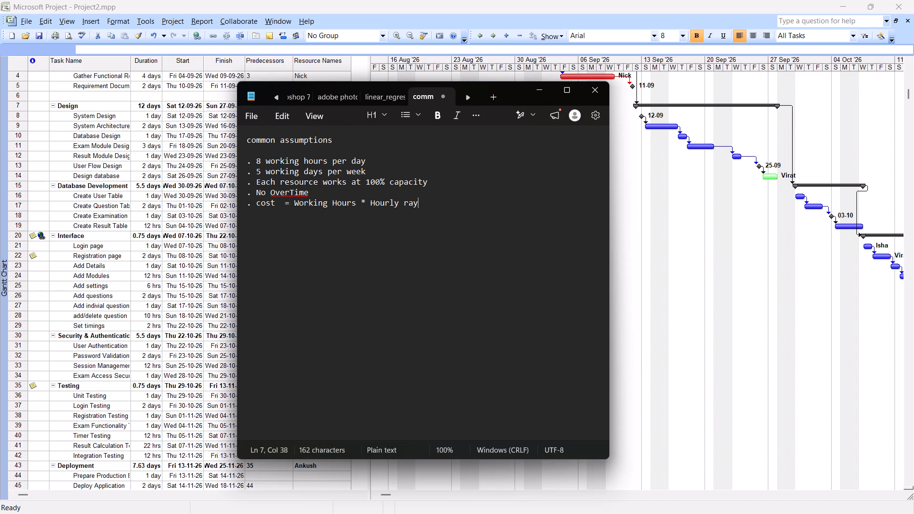
left_click(369, 172)
key("y")
key("BackSpace")
key("k")
left_click(426, 198)
key("BackSpace")
type("tr")
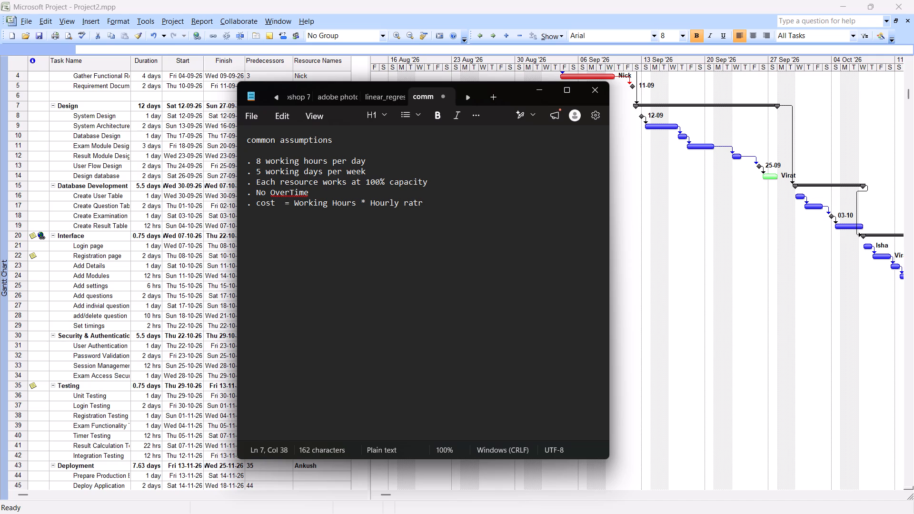
key("BackSpace")
key("e")
Add the sixth assumption as the dotted line ". dates are in November 2026".
key("Return")
type(". datesd")
key("BackSpace")
key("space")
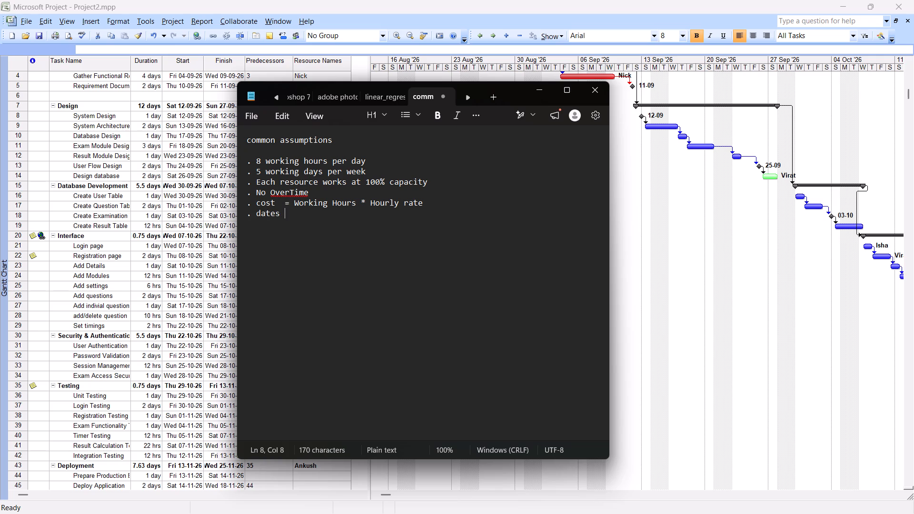
type("a")
type("re")
key("space")
key("space")
type("in nove")
key("r")
key("BackSpace")
type("mber")
key("space")
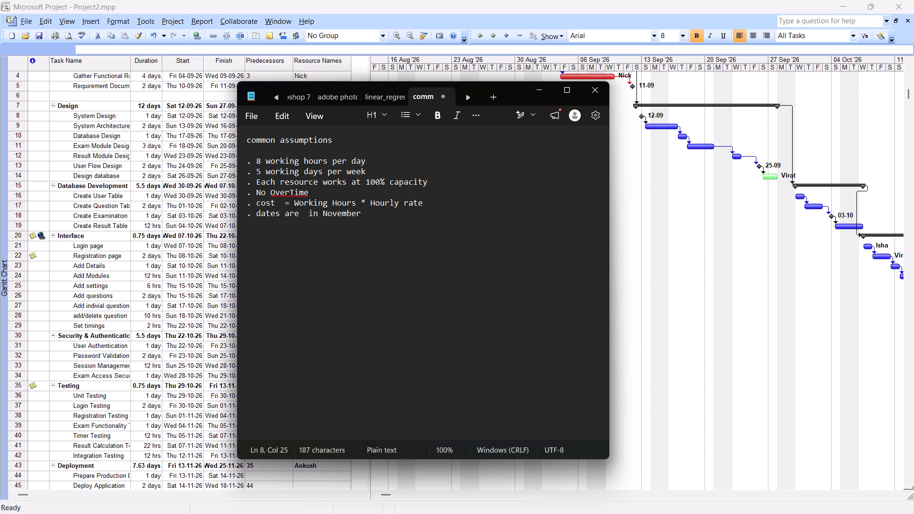
type("202")
key("6")
Add the question label "Q1." below the assumptions, separated by a blank line.
key("Return")
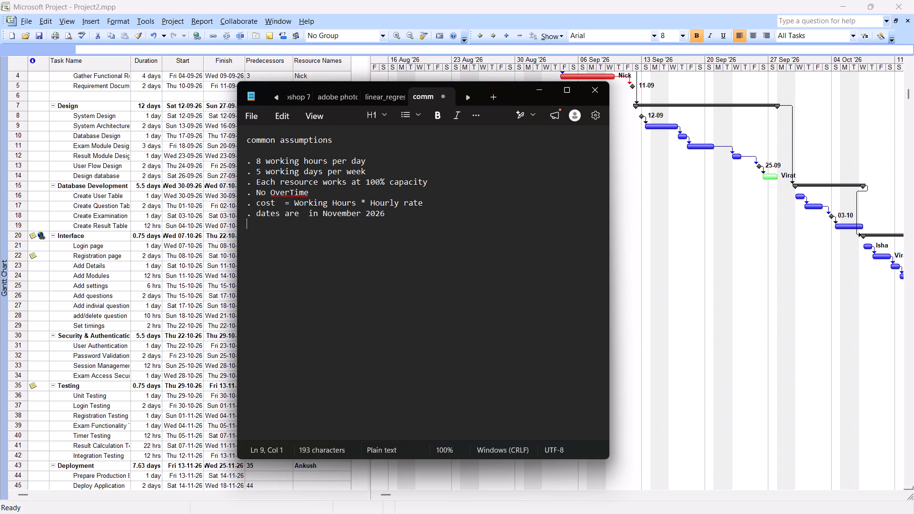
key("Return")
type("Q1")
key("period")
Add the title "Website Development Project" on the line under the Q1 label.
key("Return")
type("Website")
key("space")
type("De")
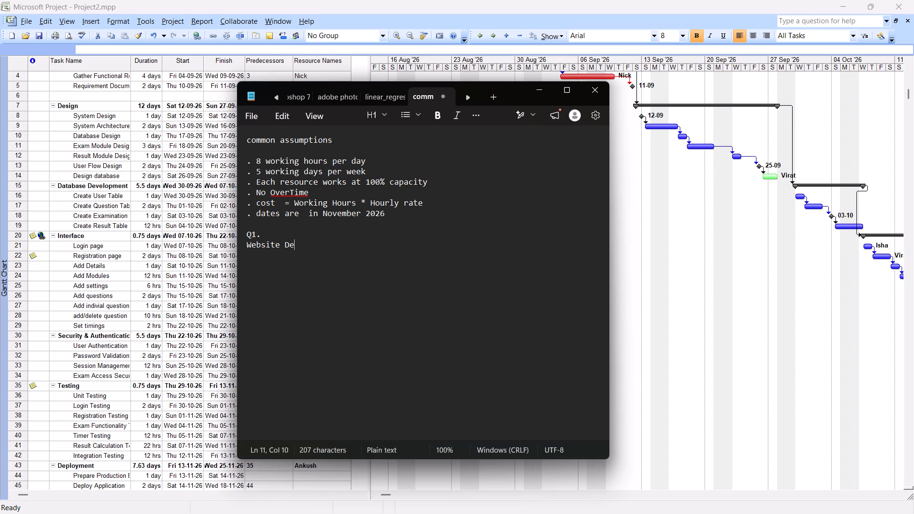
type("velop")
type("ment OP")
key("shift+BackSpace")
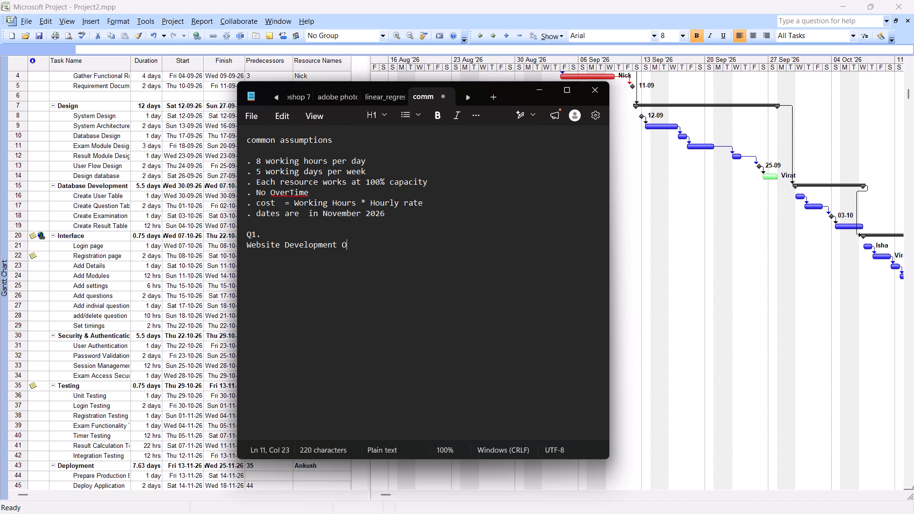
key("shift+BackSpace")
type("Project'")
key("Return")
key("BackSpace")
key("BackSpace")
Begin the Q1 scenario text, one blank line below the project title, with "A Company is development a website".
key("Return")
key("Return")
key("shift+a")
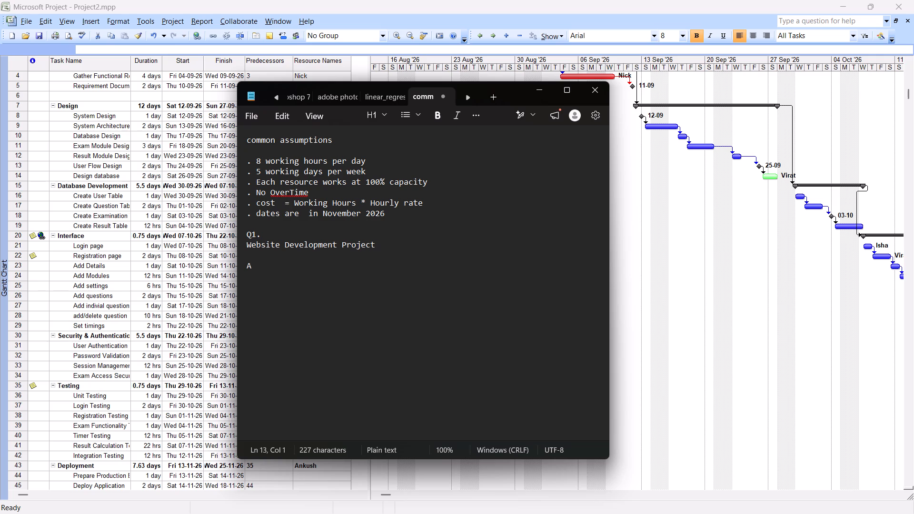
key("space")
type("Compnay")
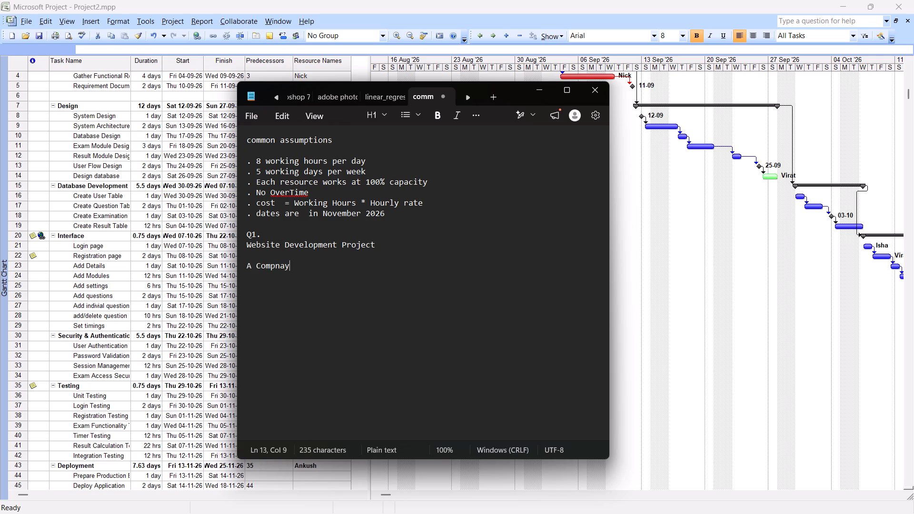
key("BackSpace")
key("BackSpace")
key("BackSpace")
type("any")
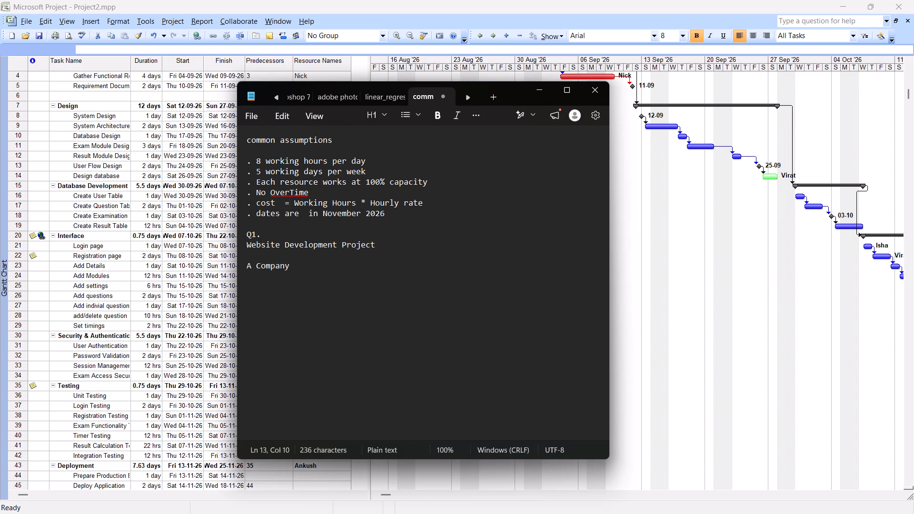
key("space")
type("is develi")
key("BackSpace")
type("opment")
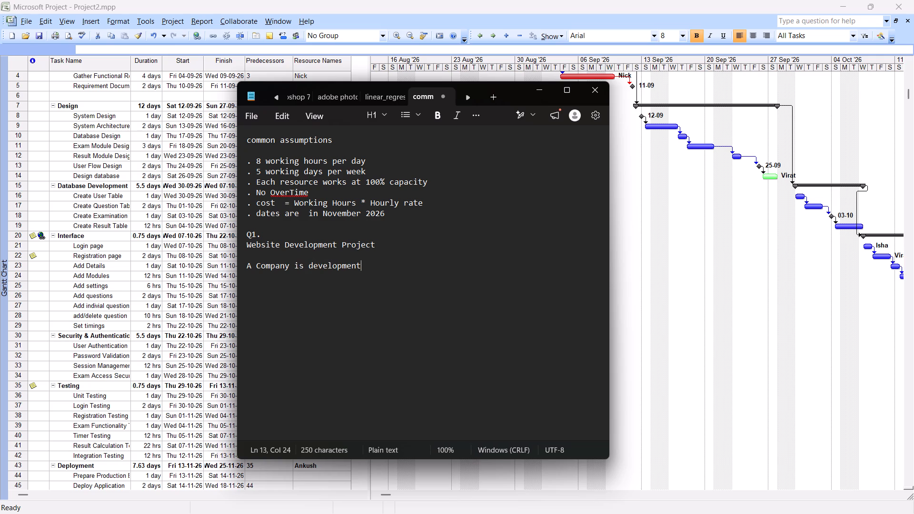
key("space")
type("a we")
key("b")
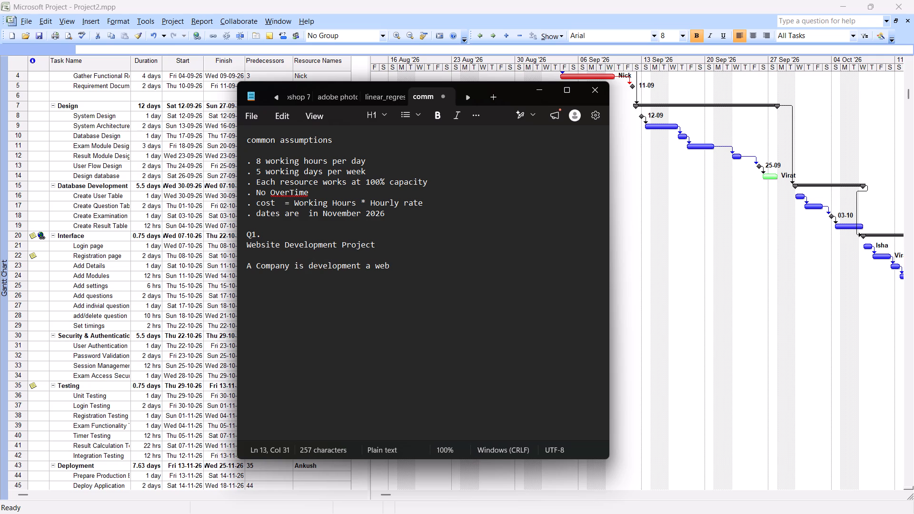
type("site")
key("space")
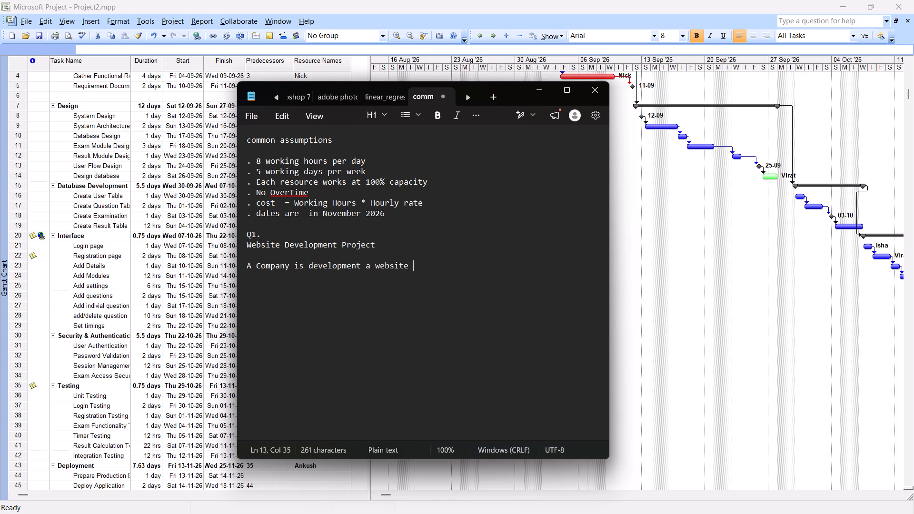
Continue the scenario sentence with "Rahul is assigned two tasks".
type("Rahul")
key("space")
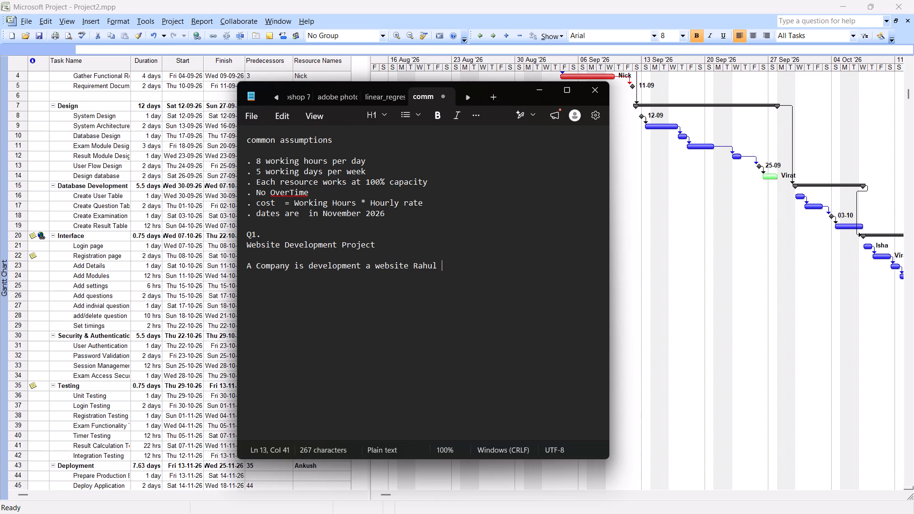
type("is ass")
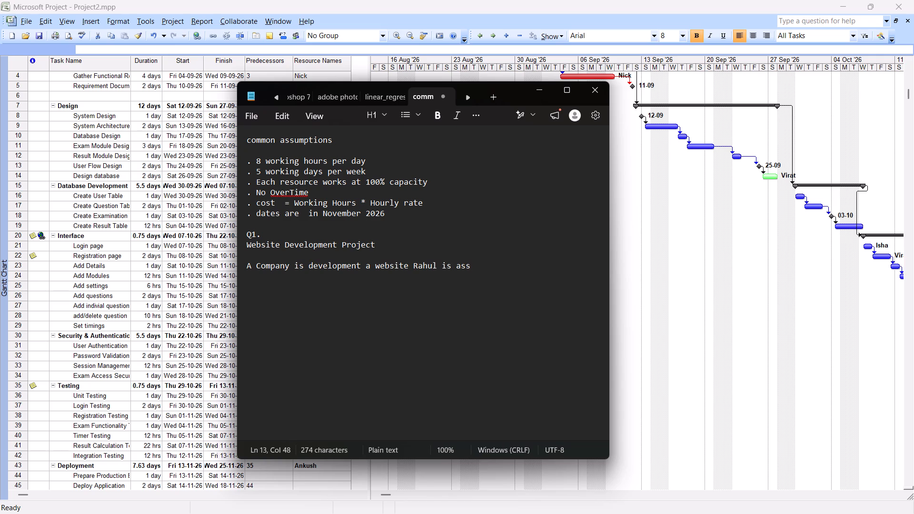
type("o=")
key("i")
key("BackSpace")
key("BackSpace")
key("BackSpace")
key("i")
type("gne")
type("d teo")
key("BackSpace")
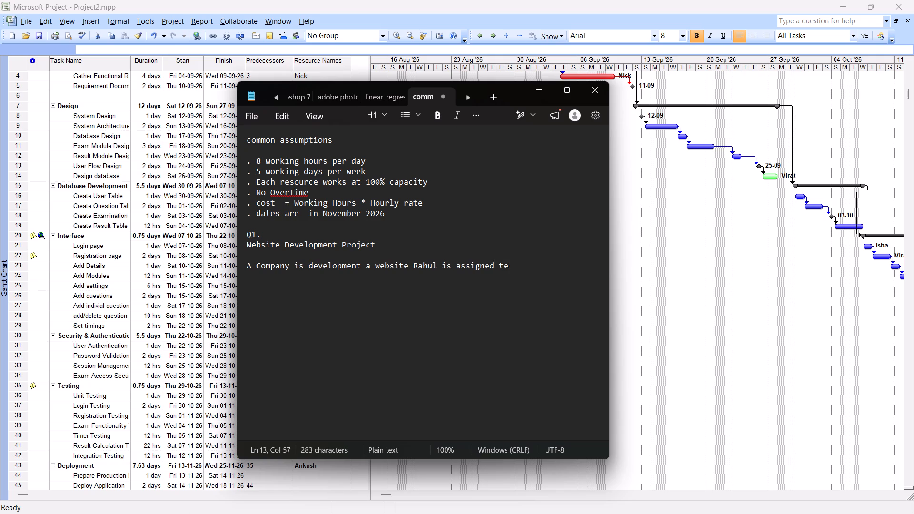
key("BackSpace")
type("wo")
key("space")
type("tsaks")
key("BackSpace")
key("BackSpace")
key("BackSpace")
key("BackSpace")
key("a")
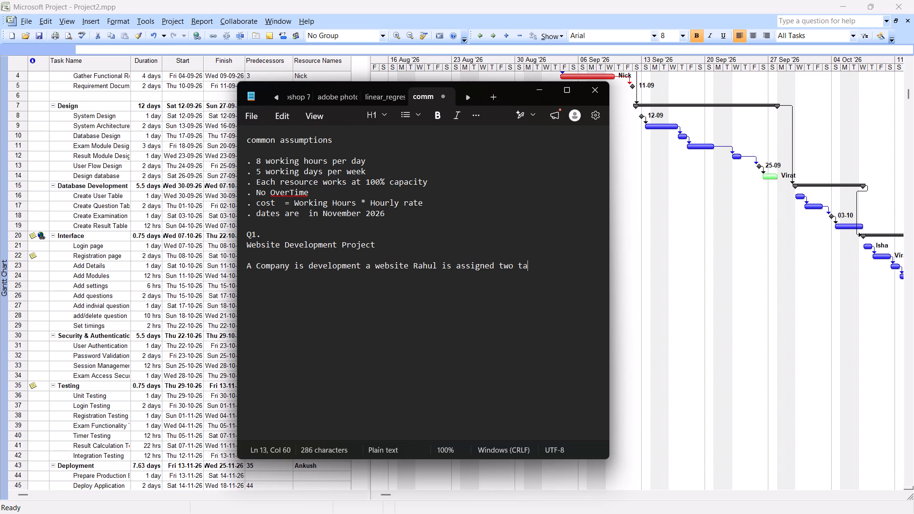
type("sk")
key("s")
key("space")
Complete the scenario sentence with "on the same dates".
type("on the")
key("space")
type("same")
key("space")
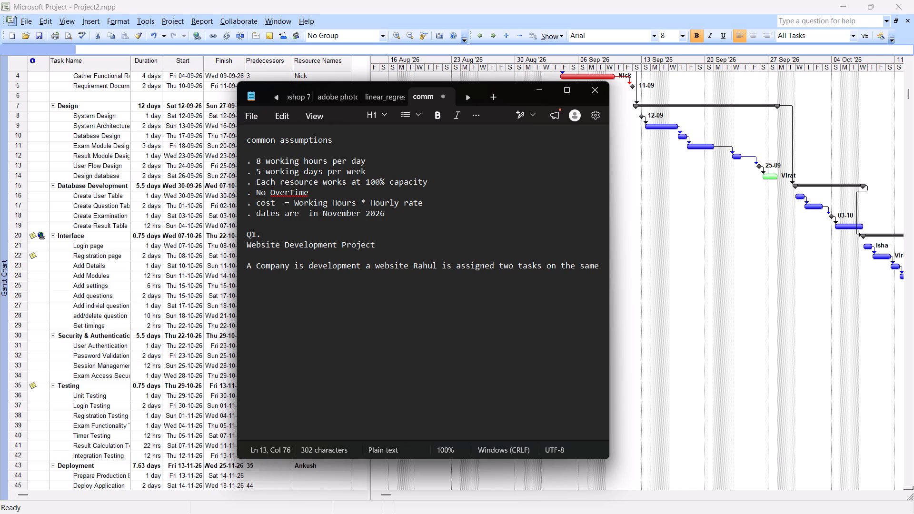
type("dats")
key("BackSpace")
type("es")
Add the heading "Question" below the scenario text, separated by a blank line.
key("Return")
key("Return")
type("Qestion")
key("BackSpace")
type("ns")
key("Return")
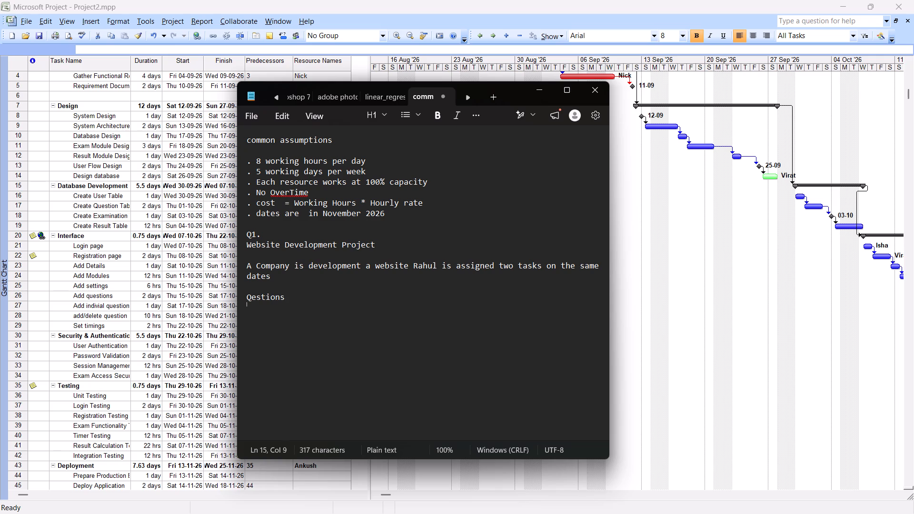
key("BackSpace")
key("BackSpace")
key("BackSpace")
key("BackSpace")
key("BackSpace")
key("BackSpace")
key("BackSpace")
key("BackSpace")
type("uestion")
Add a spaced column header line "task", "duration", "start Date", "Resource", two blank lines below the Question heading.
key("Return")
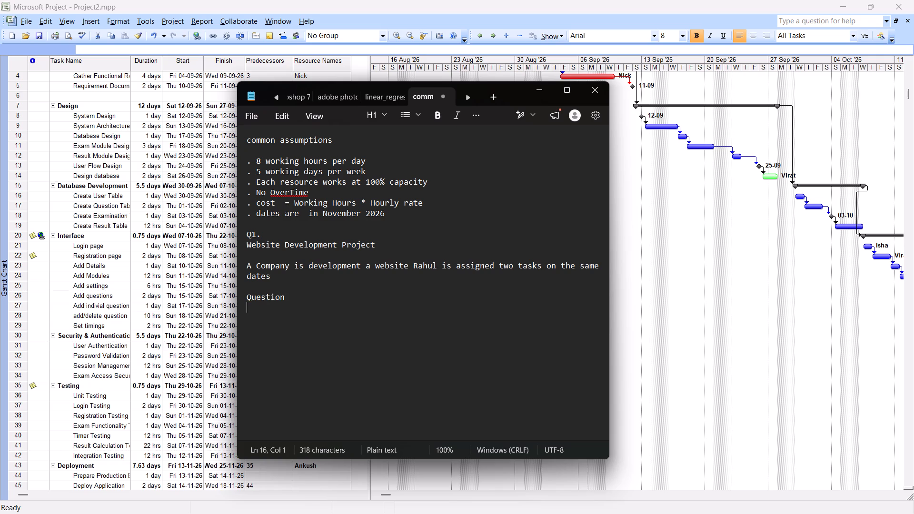
key("Return")
key("Return")
type("tsk")
key("BackSpace")
key("BackSpace")
type("as")
key("k")
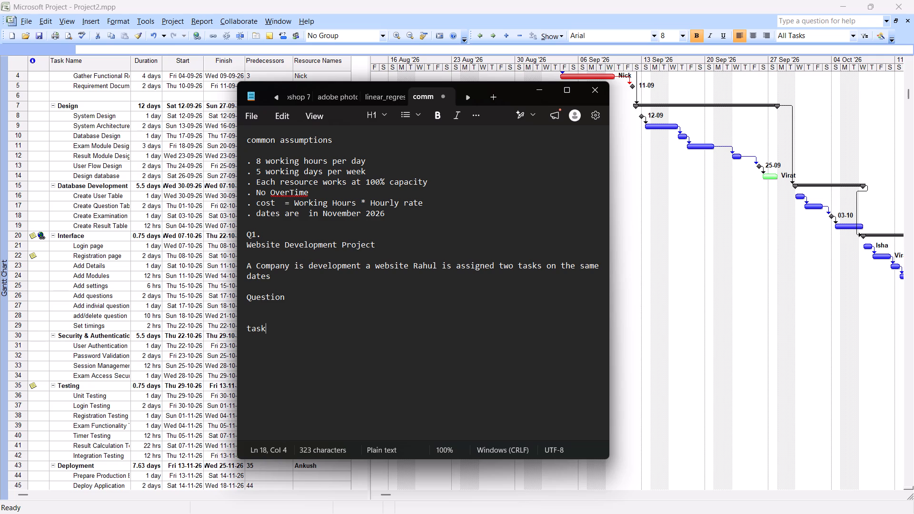
key("space")
key("space")
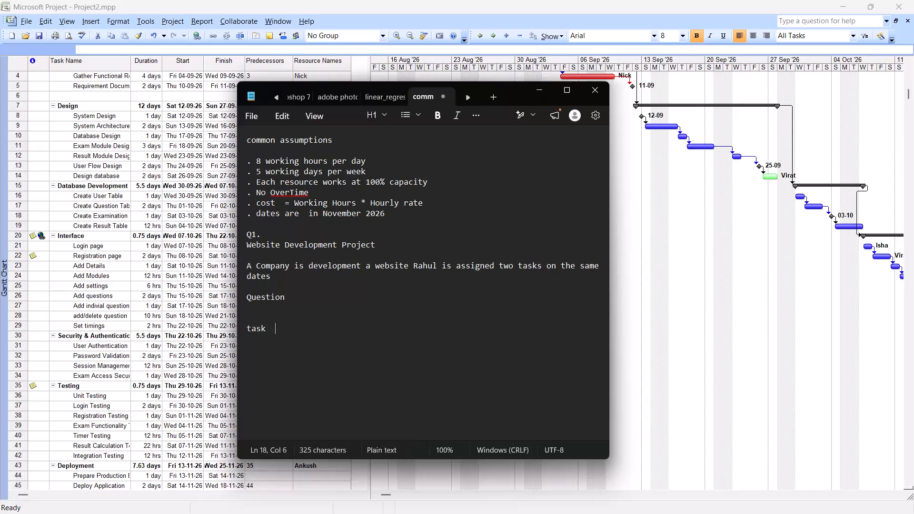
key("space")
key("space")
type("durq")
key("BackSpace")
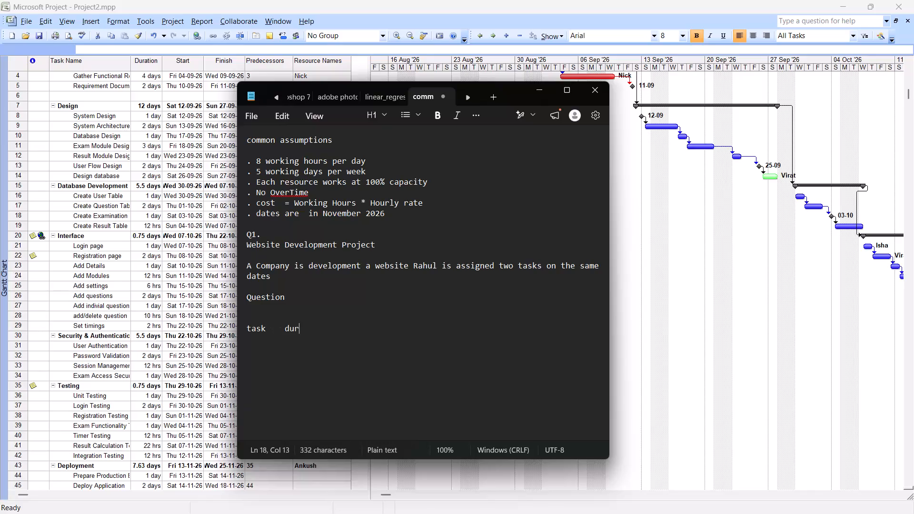
type("ation start")
key("space")
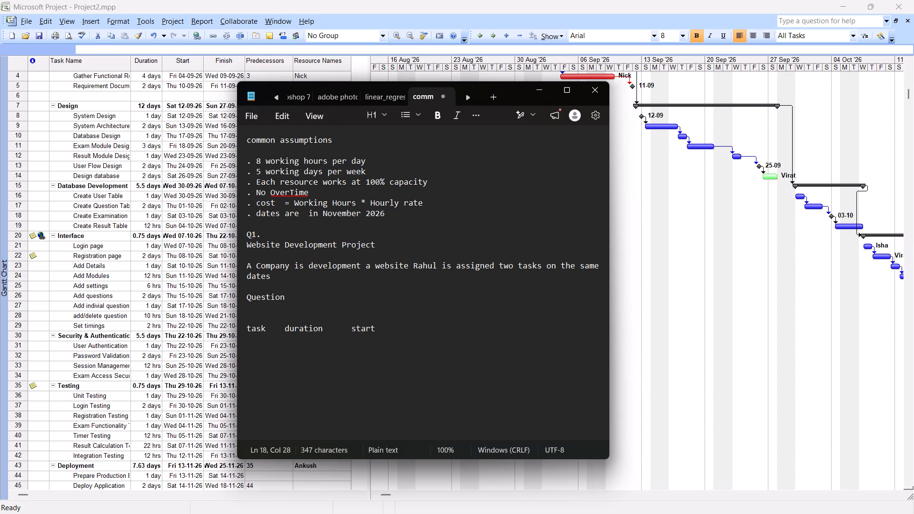
type("Date")
key("space")
key("space")
key("space")
key("space")
key("space")
type("Resource")
Start the first table row with "homepage", leaving one blank line below the column headers.
key("Return")
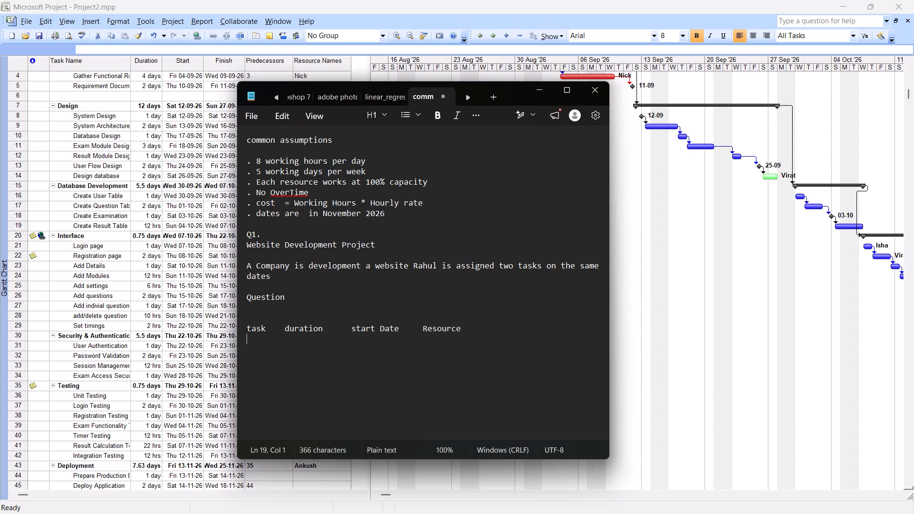
key("Return")
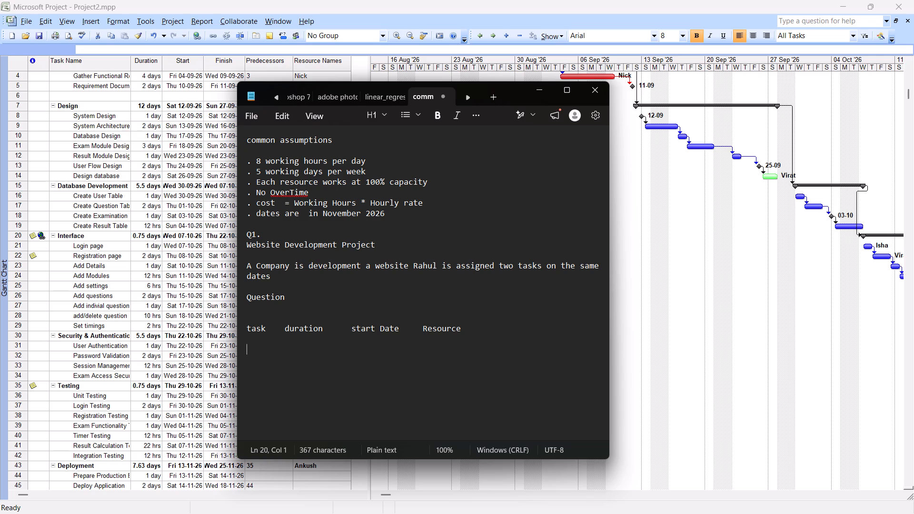
type("home")
type("page")
key("space")
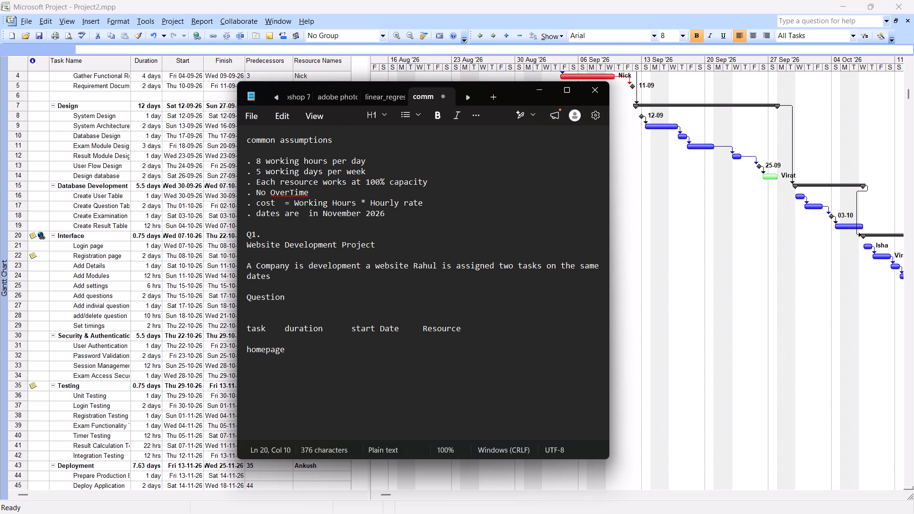
Widen the gap between the "task" and "duration" headers by ten spaces.
key("Left")
key("Up")
key("Up")
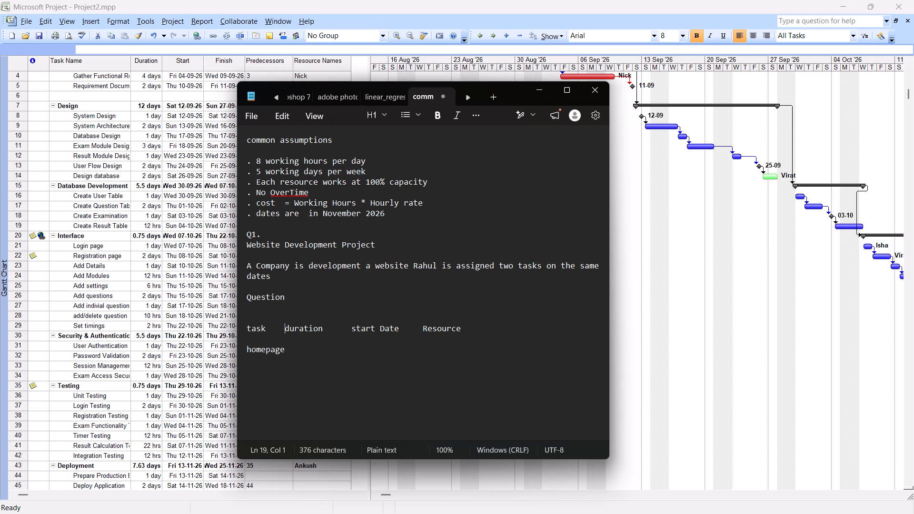
key("space")
key("space")
key("space")
key("space")
key("space")
key("space")
key("space")
key("space")
key("space")
key("space")
key("Down")
key("Down")
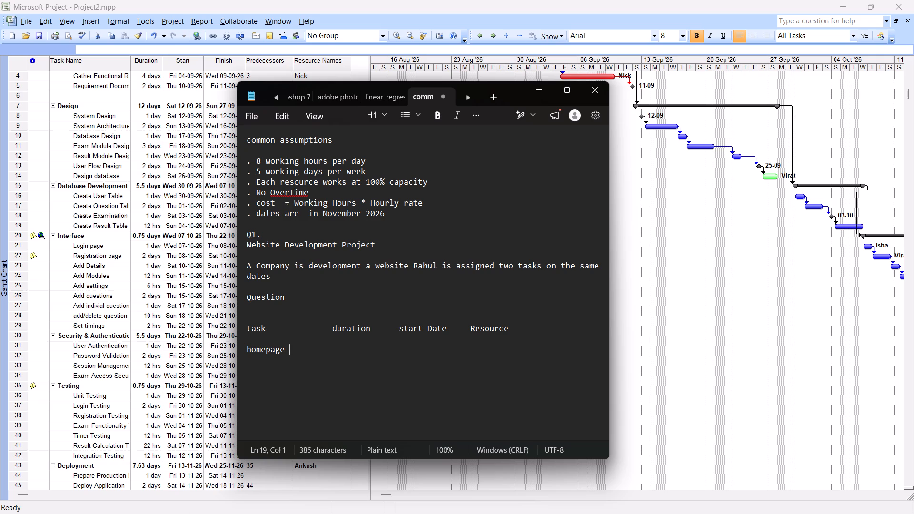
Complete the first row's task name as "homepage Design" and add the duration "3 days" under the duration header.
type("De")
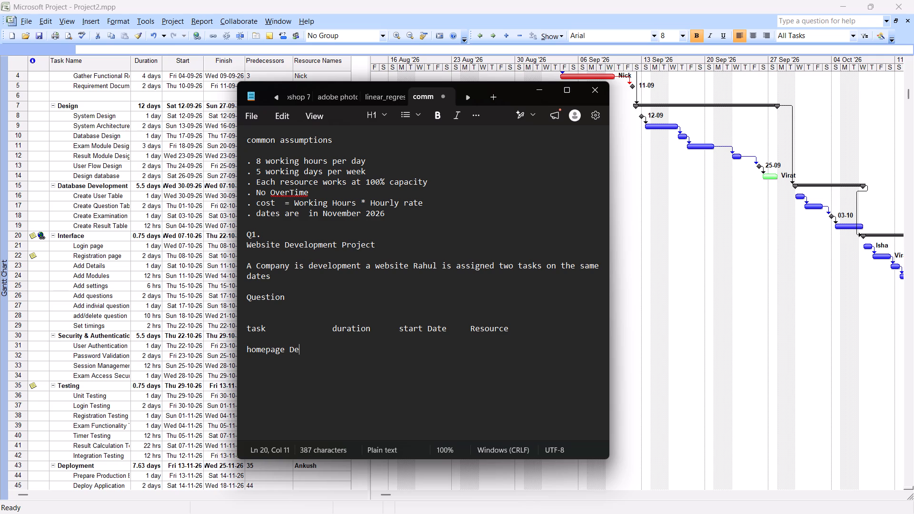
type("sign")
key("space")
key("space")
key("space")
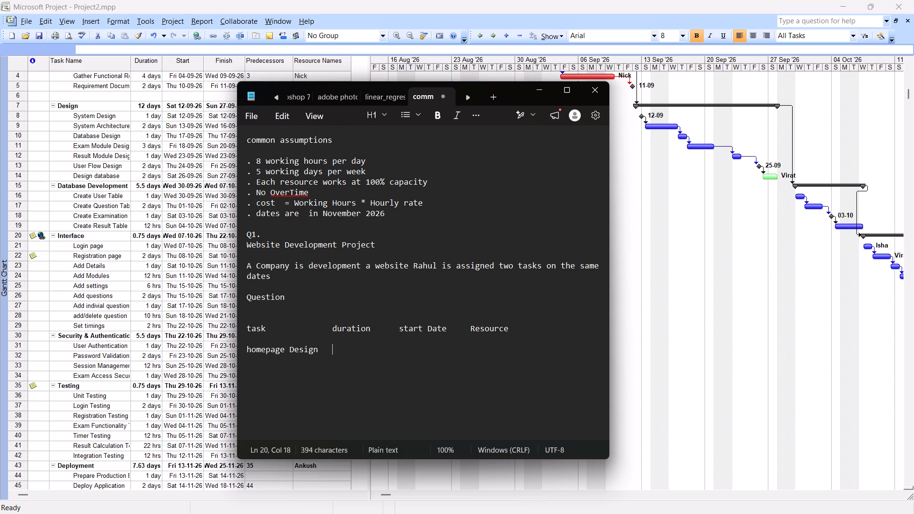
key("space")
type("3 days")
key("space")
key("space")
key("space")
key("space")
key("space")
key("space")
key("space")
key("space")
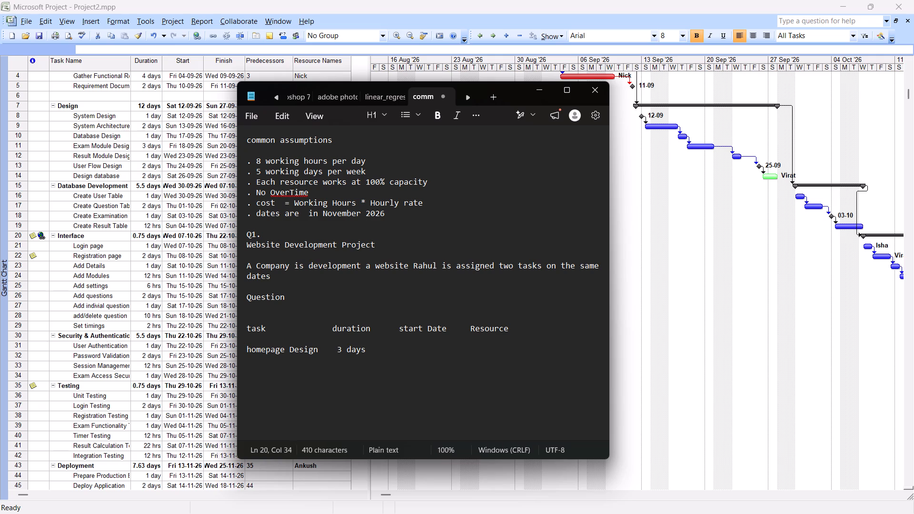
Add the start date "2 Nov" and the resource "Rahul" to the homepage Design row.
type("2 Nov")
key("space")
key("space")
key("space")
key("space")
key("space")
key("space")
key("space")
key("space")
key("space")
key("space")
key("space")
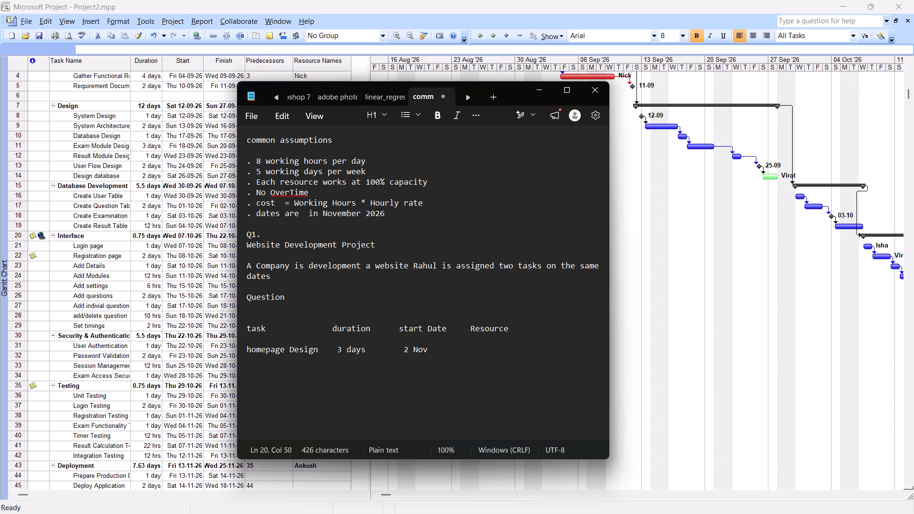
type("Rahul")
Add a second row with task "Login Page" and duration "2 days", separated by a blank line.
key("Return")
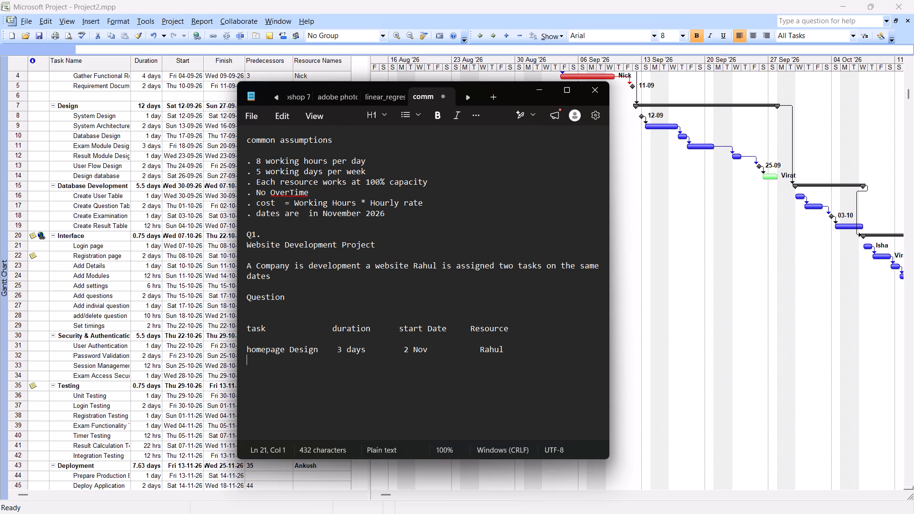
key("Return")
type("Login")
key("space")
type("Page")
key("space")
key("space")
key("space")
key("space")
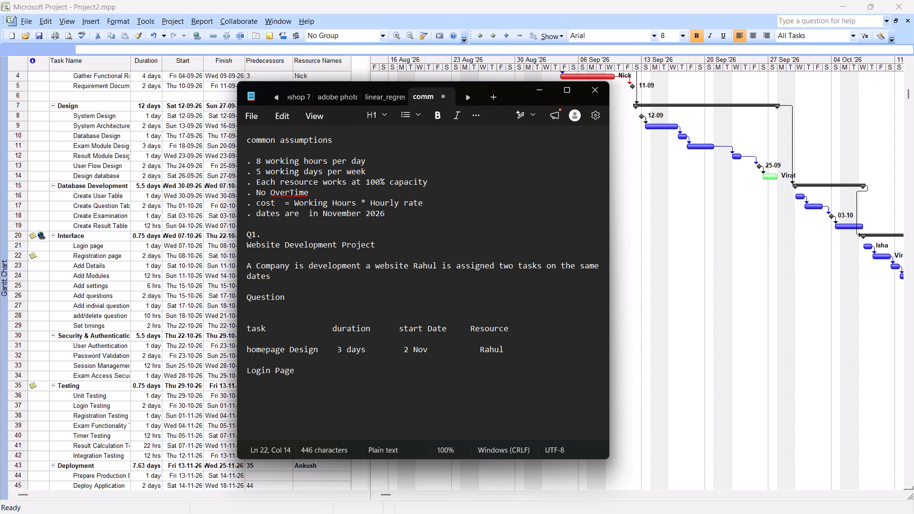
key("space")
key("space")
key("space")
key("space")
key("space")
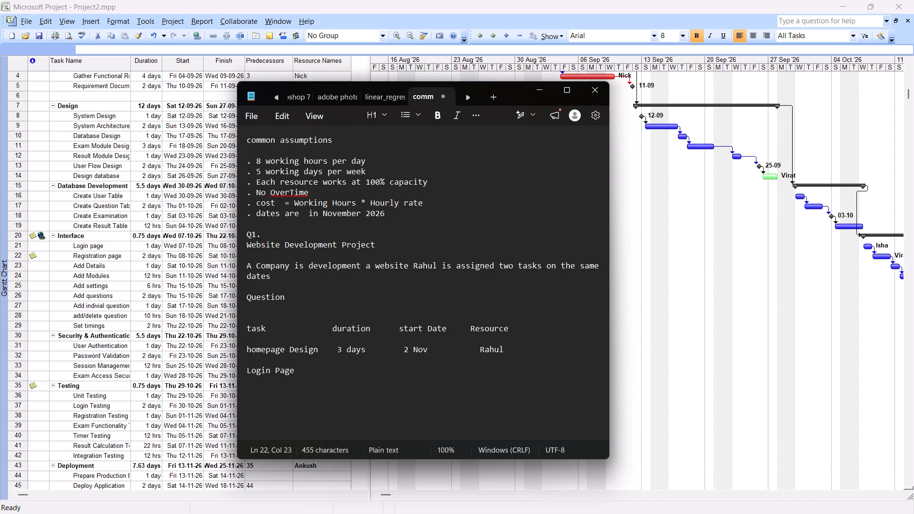
type("2 days")
key("space")
key("space")
key("space")
key("space")
key("space")
key("space")
key("space")
Add the start date "2 nov" and the resource "Rahul" to the Login Page row.
type("2 nov")
key("space")
key("space")
key("space")
key("space")
key("space")
type("rahul")
Add a third spaced row after a blank line: "databasd creation", "3 days", "5 nov", "Amit".
key("Return")
key("Return")
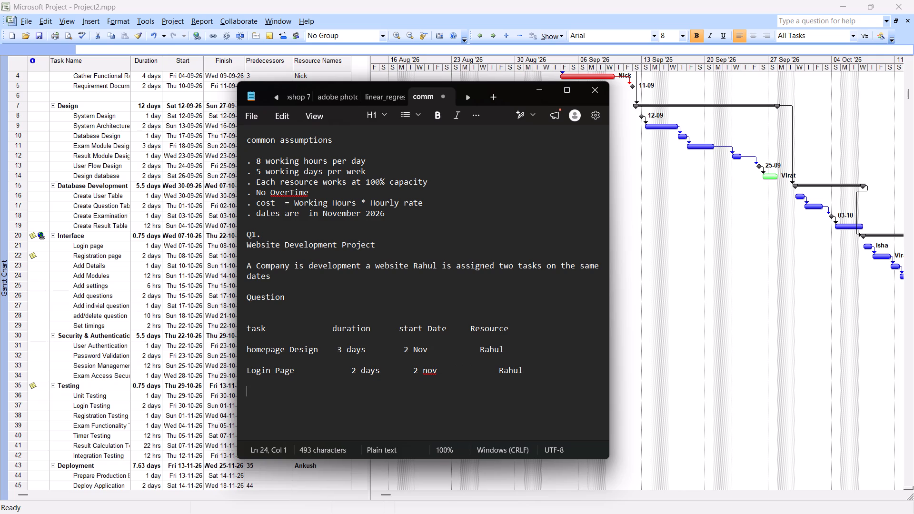
type("databasd creation")
key("space")
key("space")
key("space")
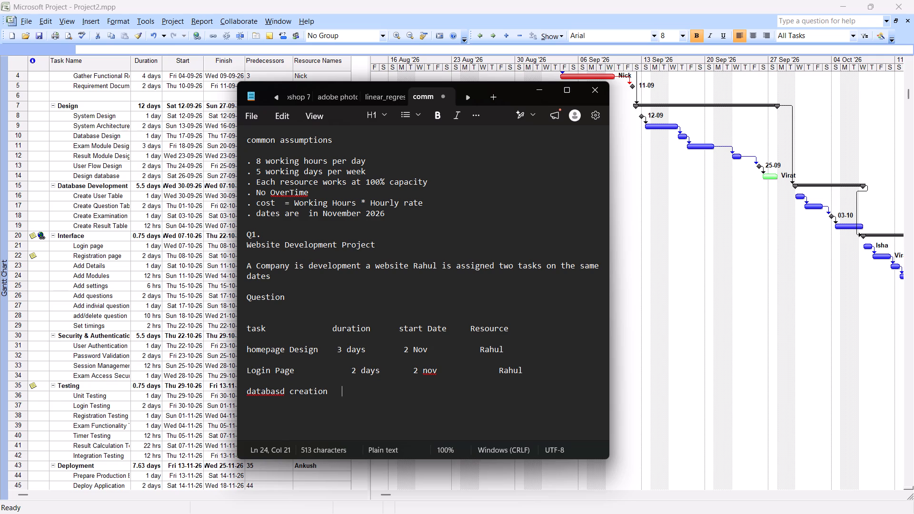
key("space")
key("space")
key("space")
type("3 days")
key("space")
key("space")
key("space")
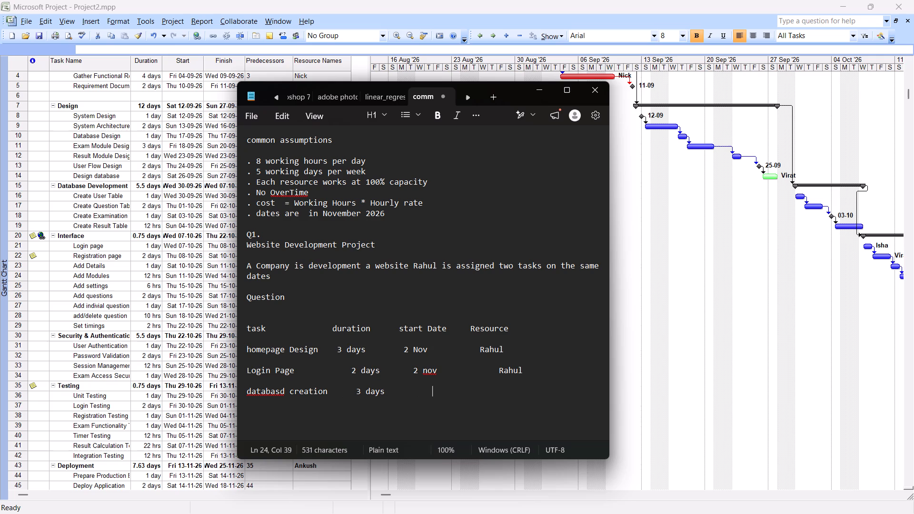
type("5 nov Amit")
Add a fourth row with task "website" and duration "2days", separated by a blank line.
key("Return")
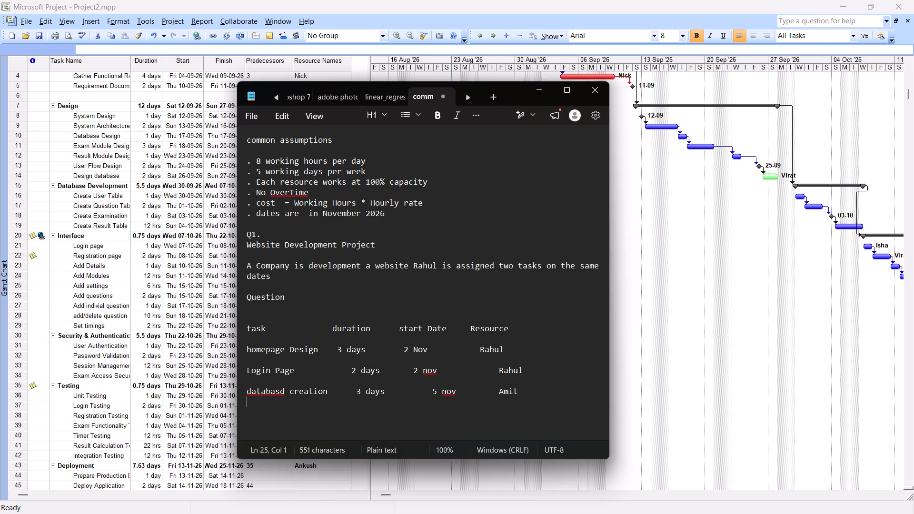
key("Return")
type("web")
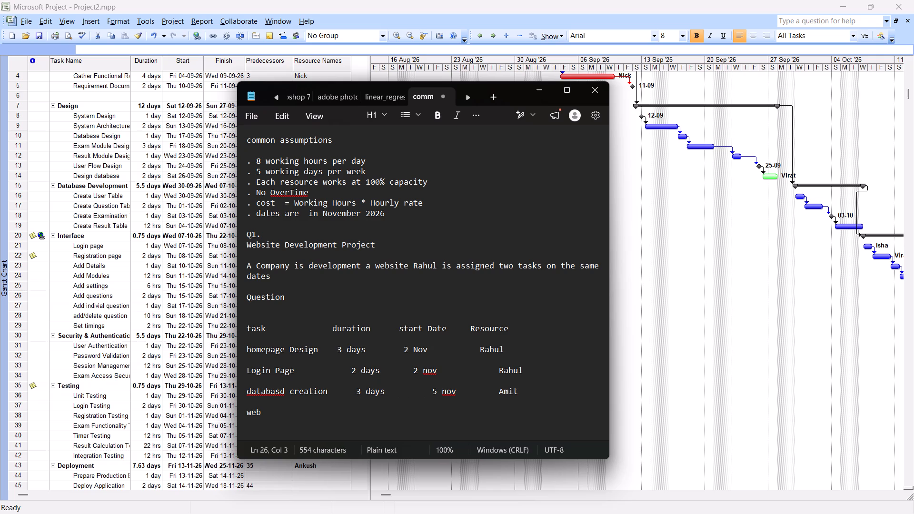
type("site")
key("space")
key("space")
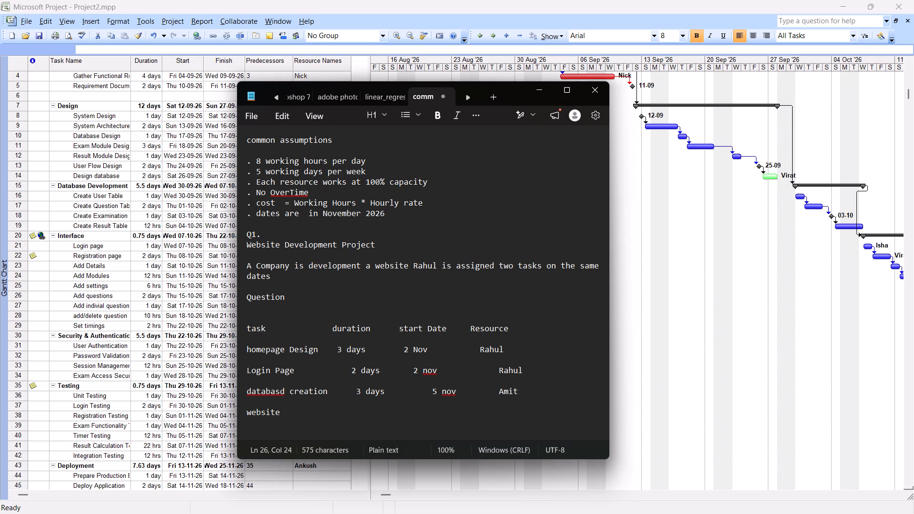
type("2 ays")
key("space")
key("space")
key("space")
key("space")
key("space")
key("BackSpace")
key("BackSpace")
key("BackSpace")
key("BackSpace")
key("BackSpace")
key("BackSpace")
key("BackSpace")
key("BackSpace")
key("BackSpace")
type("days")
Add the start date "5 Nov" and the resource "Amit" to the website row.
key("space")
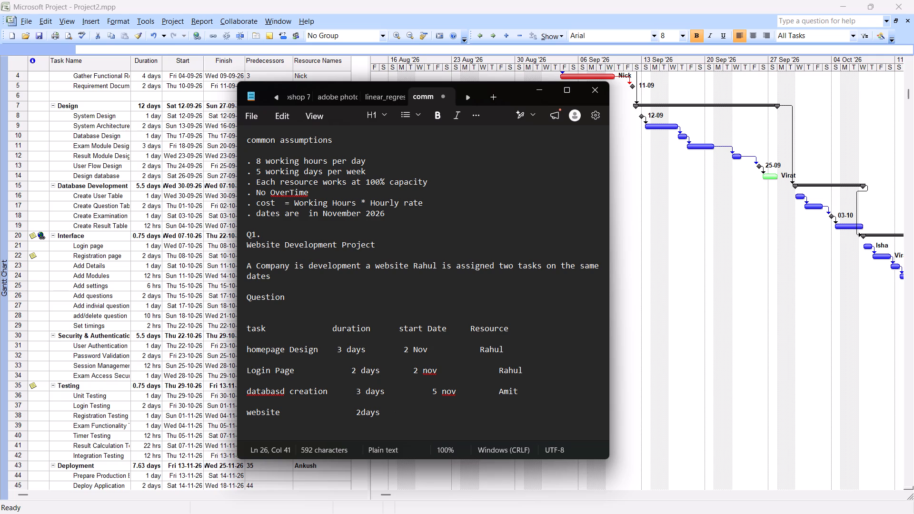
key("BackSpace")
key("BackSpace")
type("5 Nov Amo")
key("BackSpace")
type("it")
Leave four blank lines below the table and add the rate line "Rahul" with "$300".
key("Return")
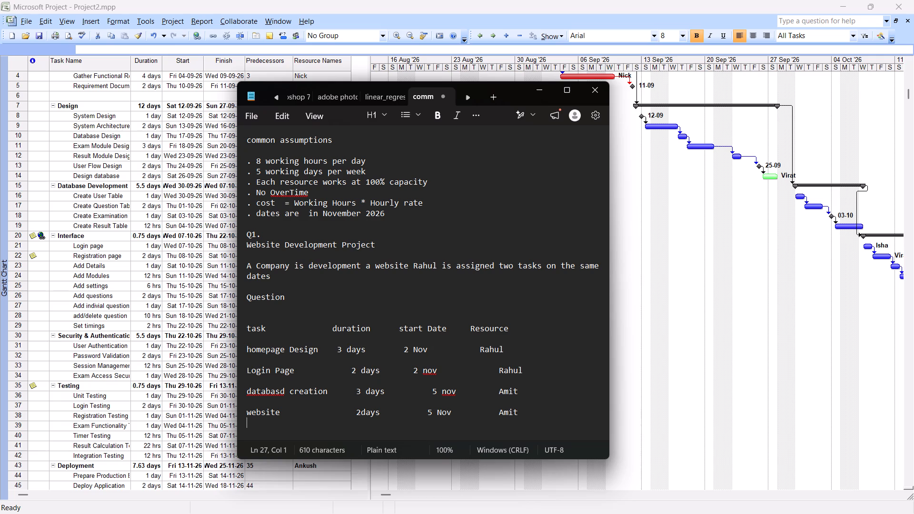
key("Return")
key("Return")
key("Return")
key("Return")
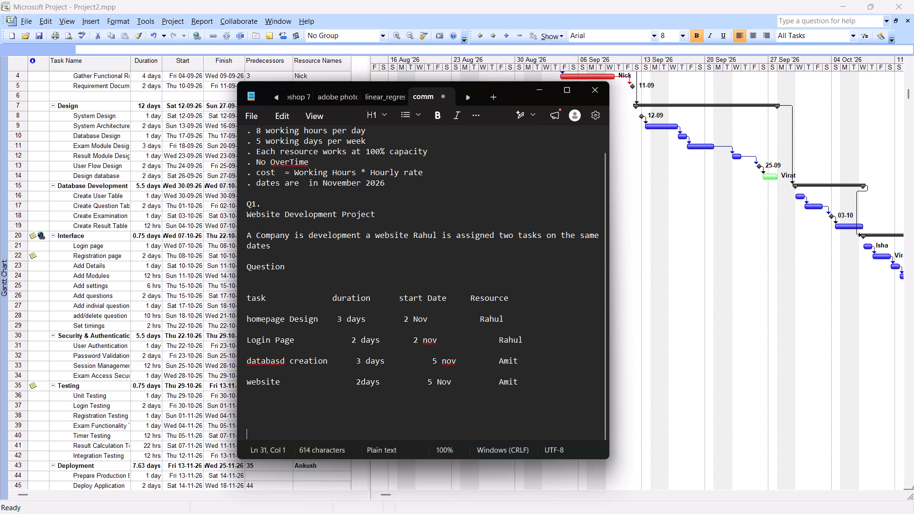
type("rahul")
key("space")
key("space")
key("space")
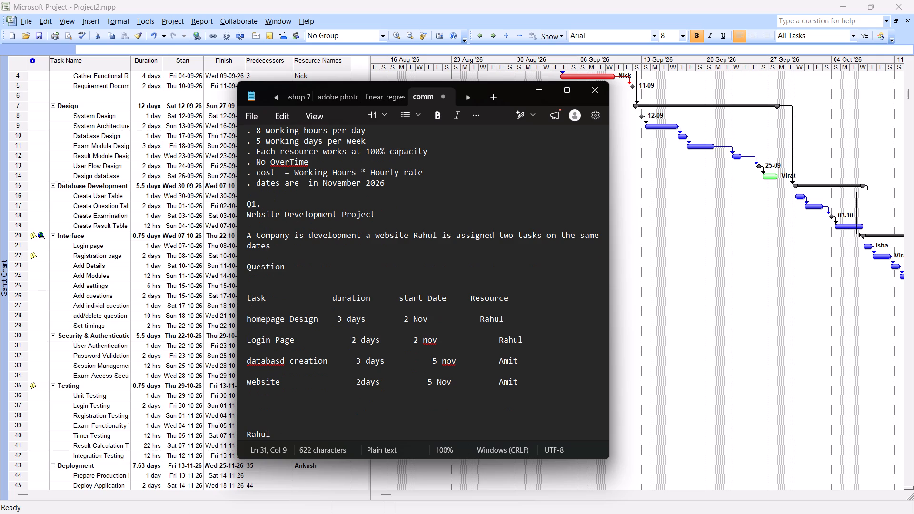
key("shift+dollar")
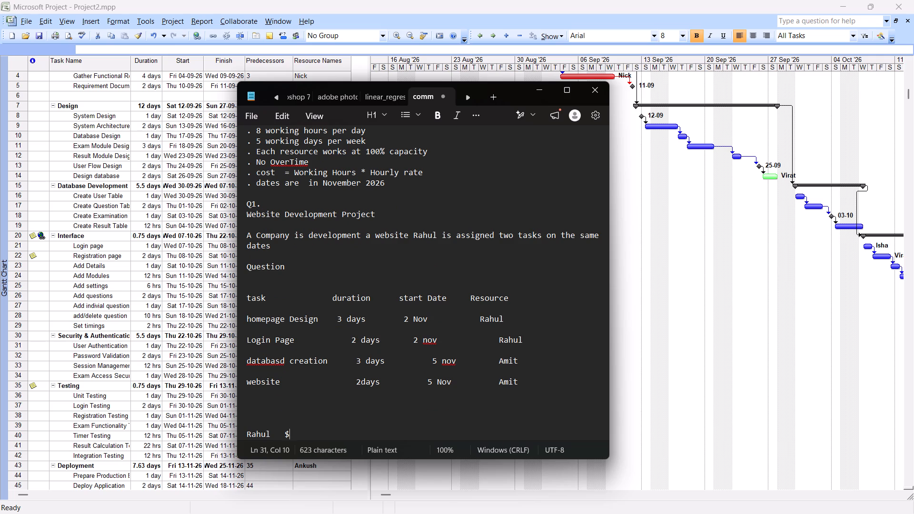
type("300")
Add the rate line "Amit" with "$250" directly below Rahul's line.
key("Return")
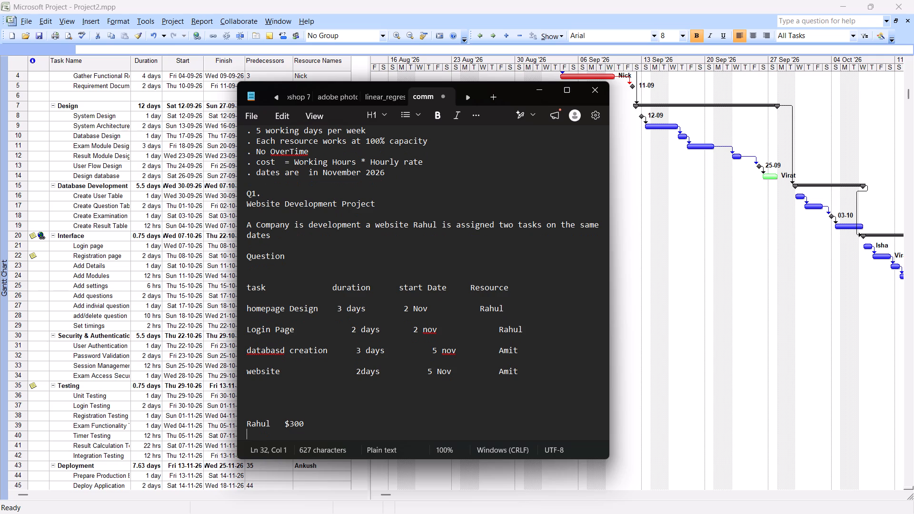
type("Amit")
key("space")
key("space")
key("space")
key("space")
key("space")
key("space")
key("space")
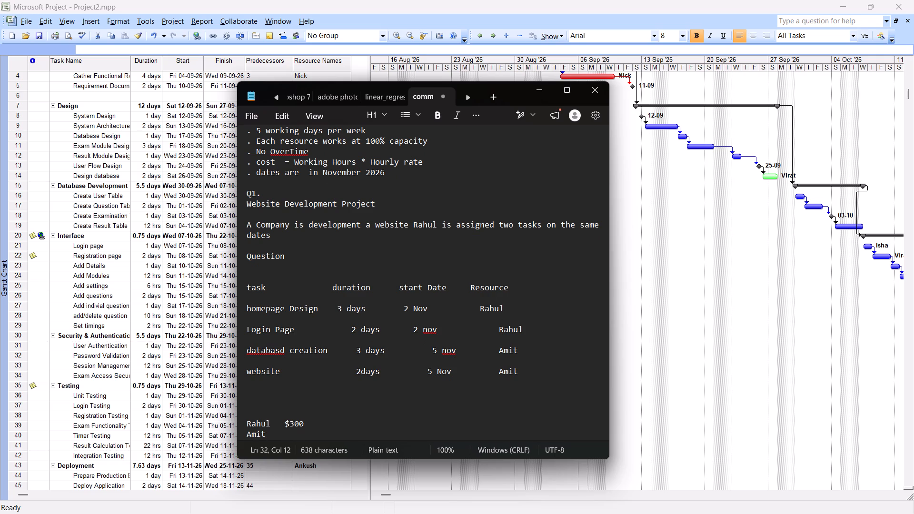
key("shift+dollar")
type("250")
Add the heading "resource Rates:" above Rahul's rate line, leaving one blank line between them.
key("Up")
key("Up")
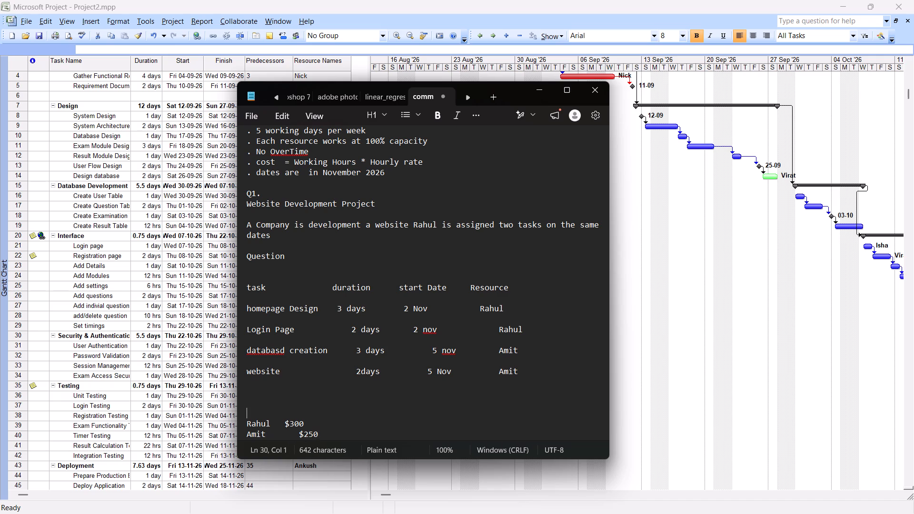
key("Return")
key("Up")
key("Down")
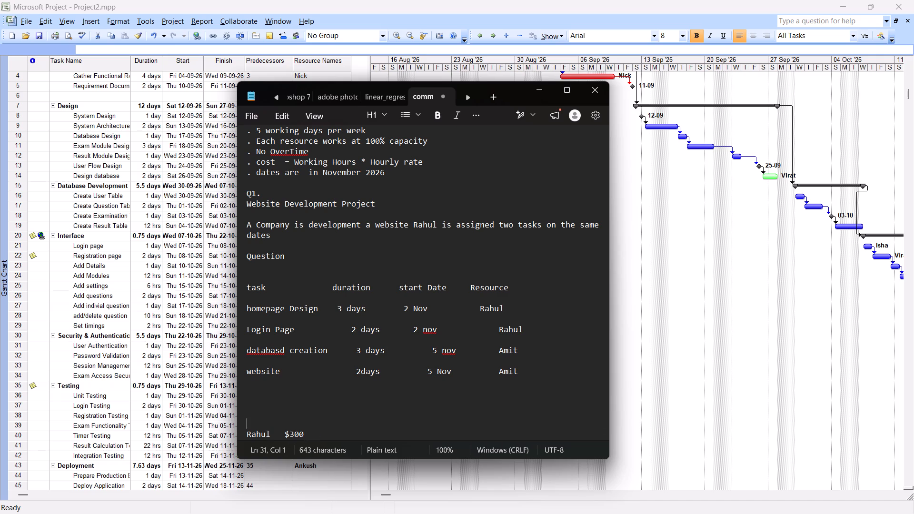
key("Up")
type("res")
type("ource")
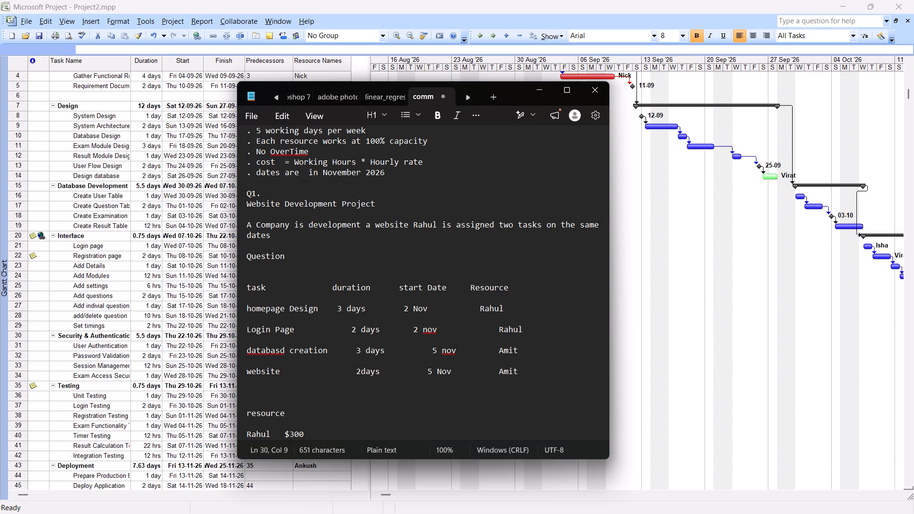
key("space")
type("Rates")
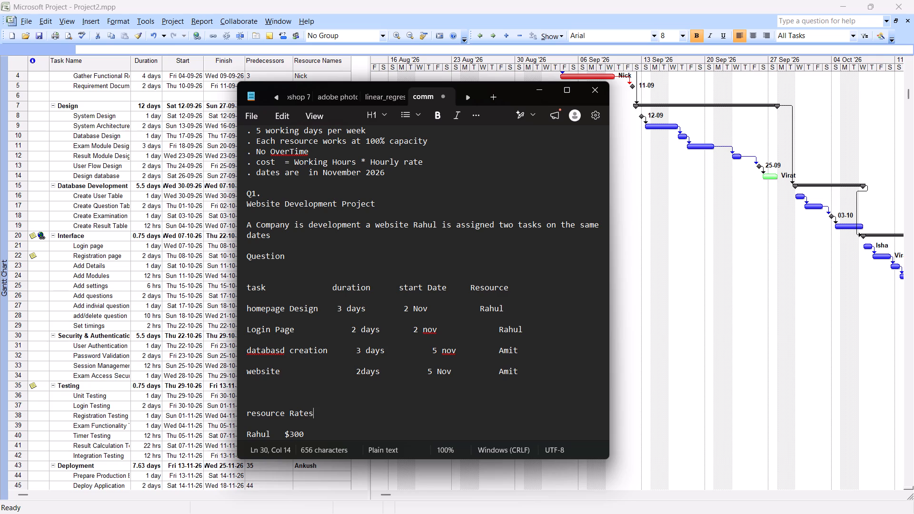
key("shift+colon")
Add the column header line "resource Rate/ Hour" directly above Rahul's rate, keeping a blank line under the "resource Rates:" heading.
key("Right")
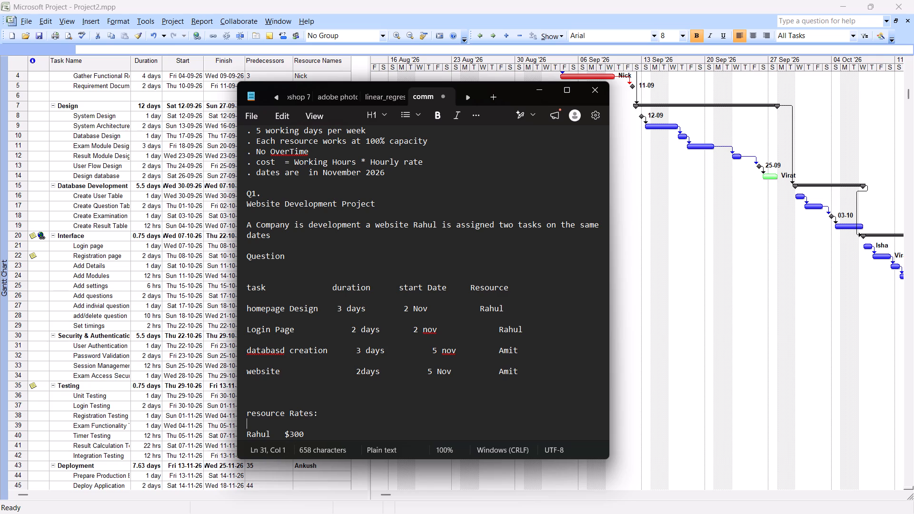
key("Right")
type("res")
key("BackSpace")
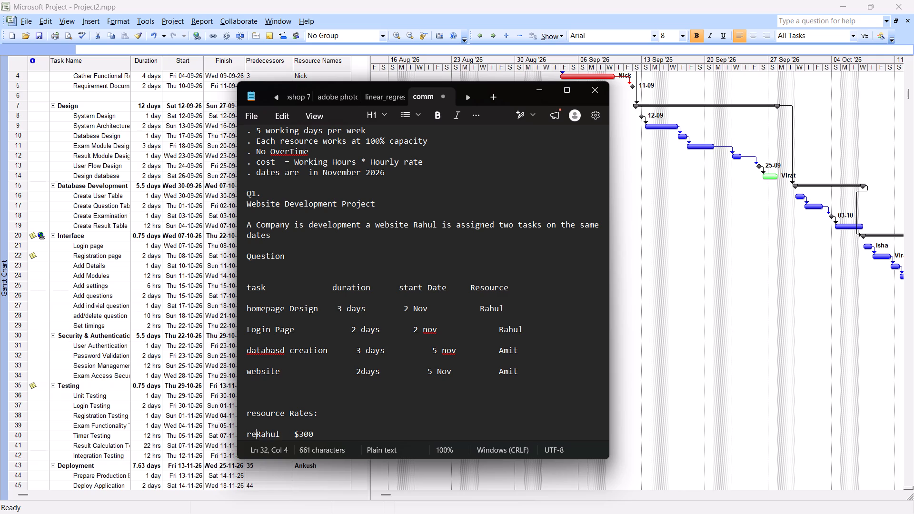
key("BackSpace")
key("BackSpace")
key("Up")
key("Return")
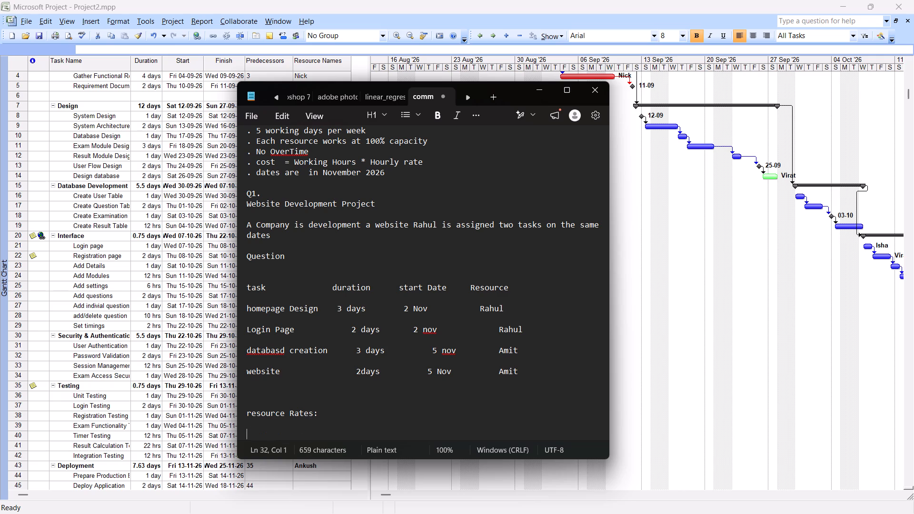
type("res")
type("ource")
key("space")
type("Rate")
key("space")
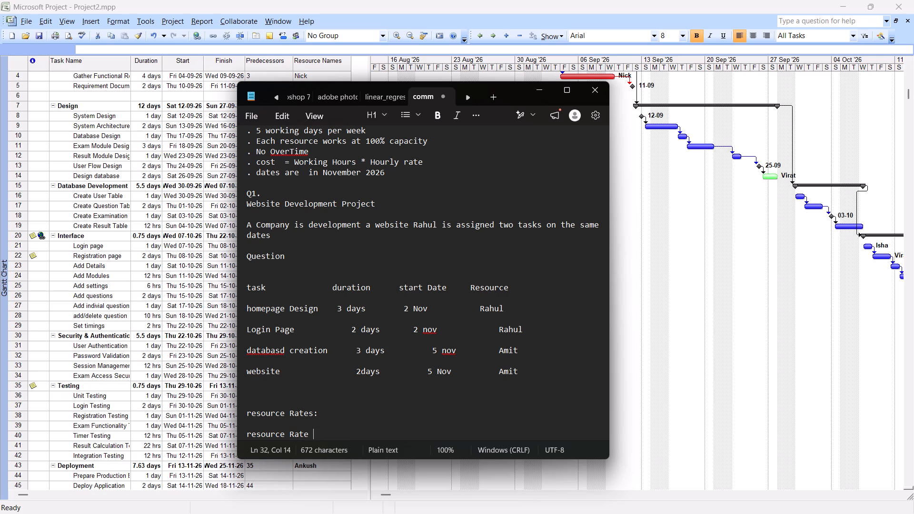
key("BackSpace")
type("/")
key("space")
type("Hour")
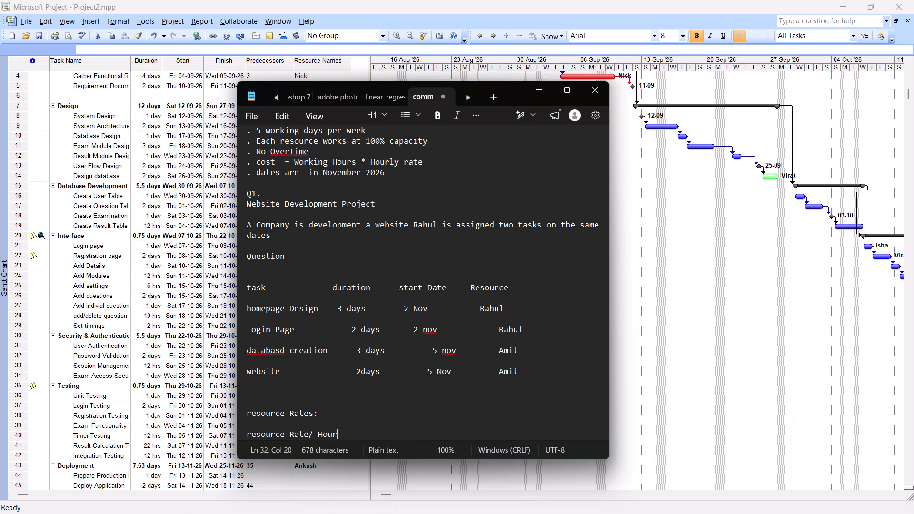
Remove three spaces before Amit's $250 and add three spaces before Rahul's $300.
key("Down")
key("Down")
key("Down")
key("Down")
key("Left")
key("Left")
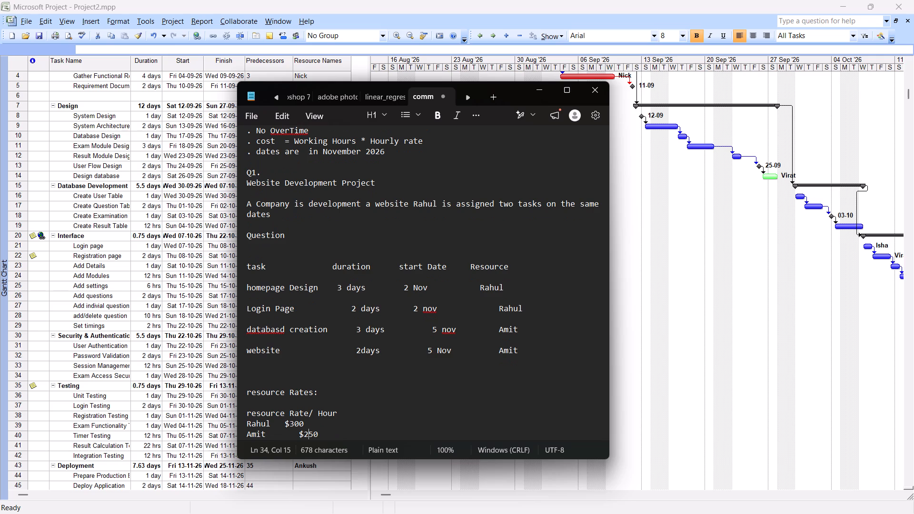
key("Left")
key("Left")
key("BackSpace")
key("BackSpace")
key("BackSpace")
key("Up")
key("space")
key("space")
key("space")
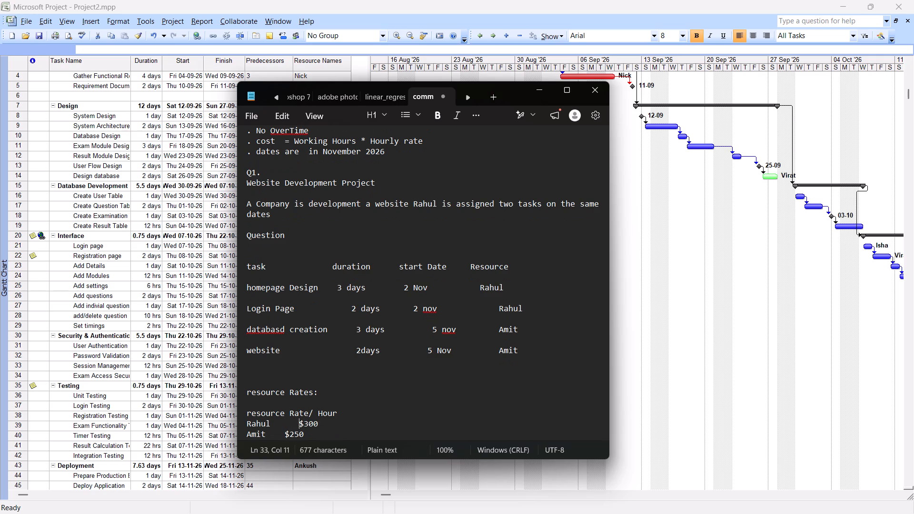
Insert six spaces before Amit's $250 to shift it under the Rate/ Hour header.
key("Down")
key("Left")
key("Left")
key("Left")
key("space")
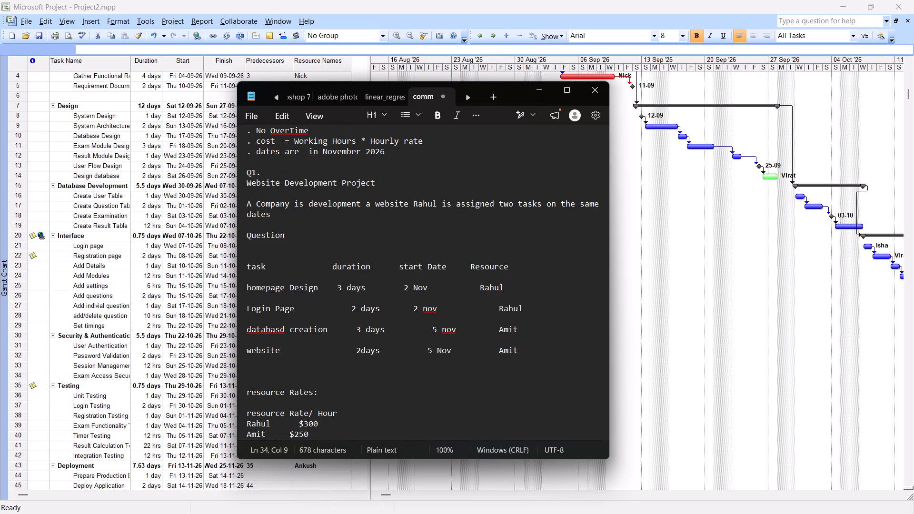
key("space")
key("space")
key("space")
key("space")
key("space")
Insert three spaces before Rahul's $300 to line it up with Amit's rate.
key("Up")
key("Left")
key("Left")
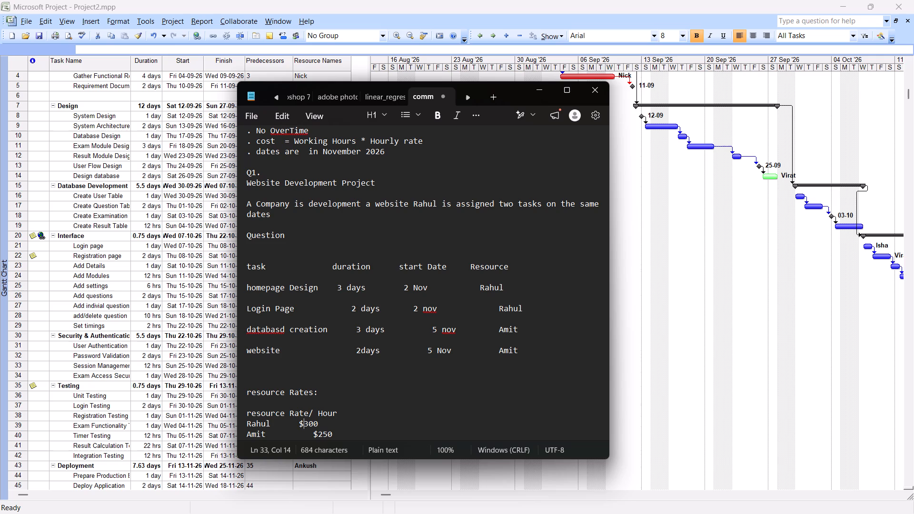
key("Left")
key("space")
key("space")
key("space")
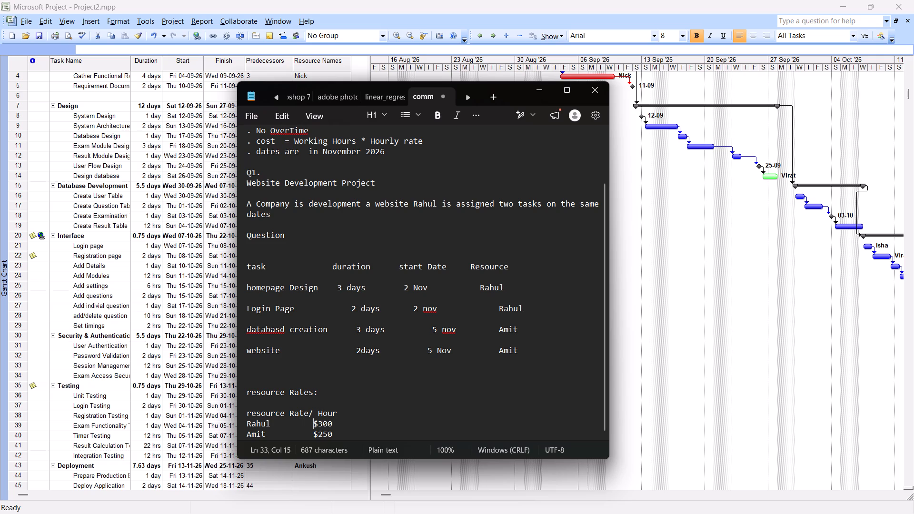
key("0")
key("BackSpace")
Insert a blank line between the Rahul and Amit rate lines.
key("Right")
key("Right")
key("Right")
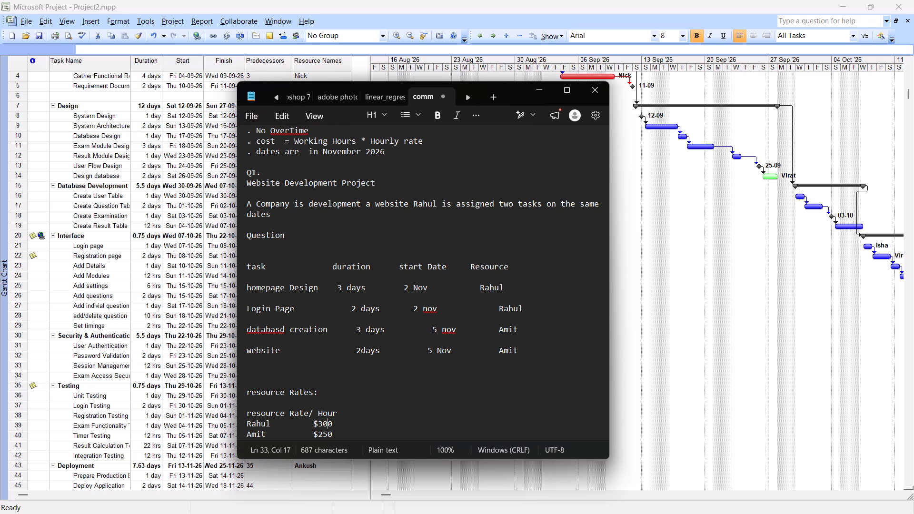
key("Right")
key("Return")
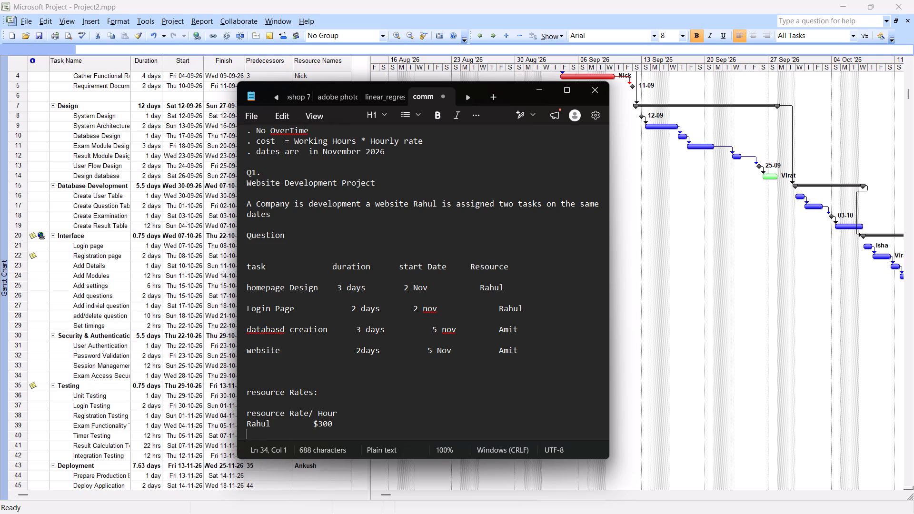
scroll(436, 217, "down", 1)
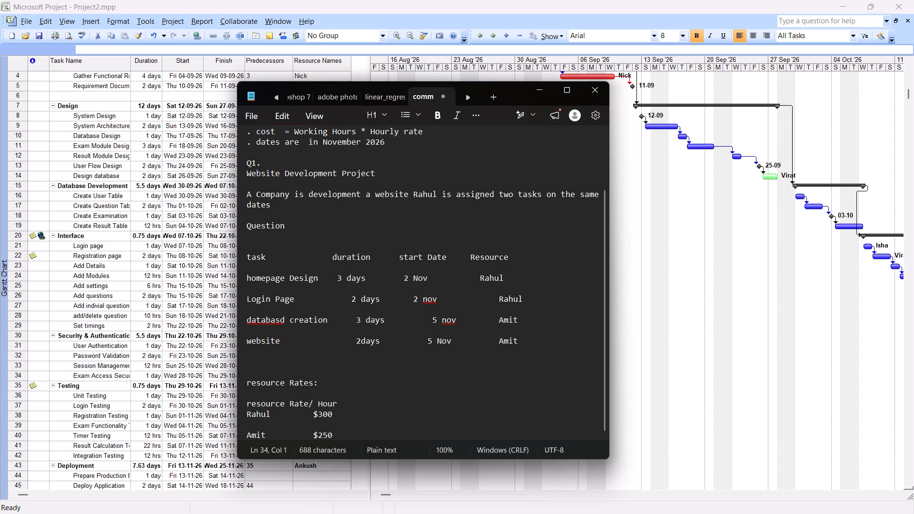
Save the document as "common assumptions.txt" in the spm notes folder.
left_click(252, 115)
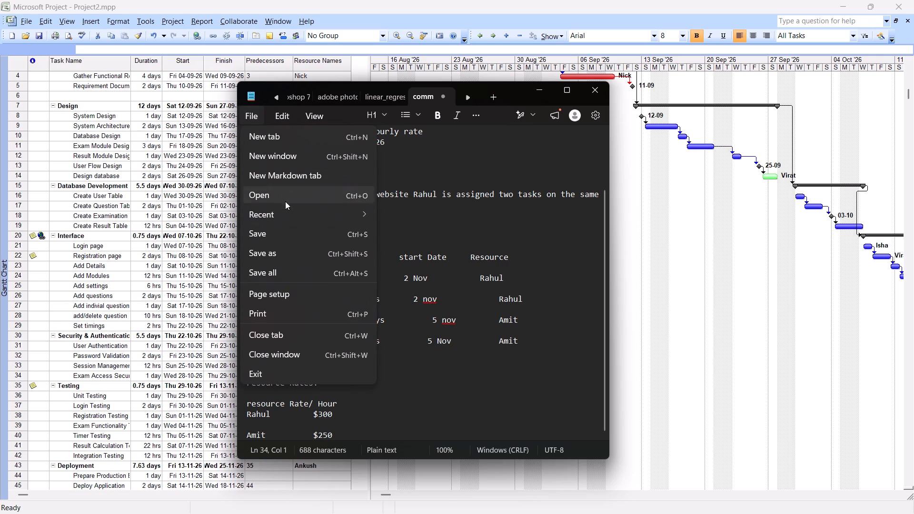
left_click(259, 225)
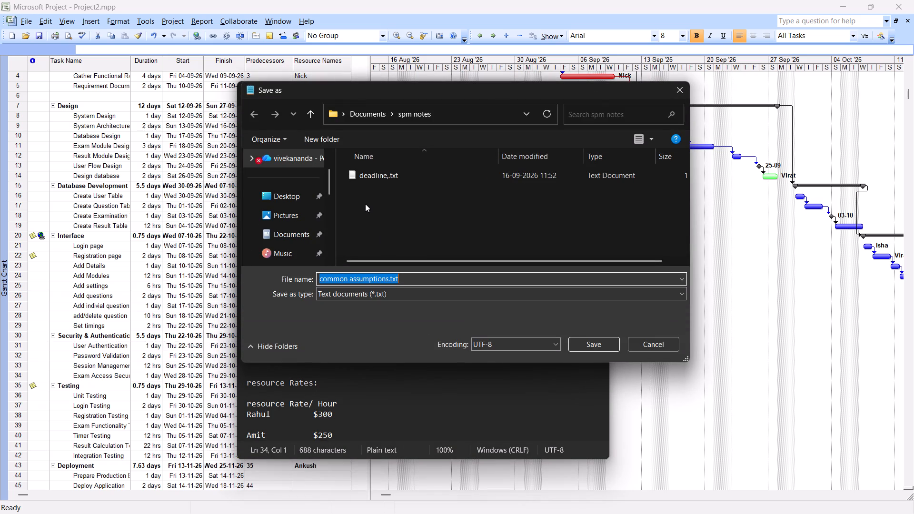
left_click(582, 347)
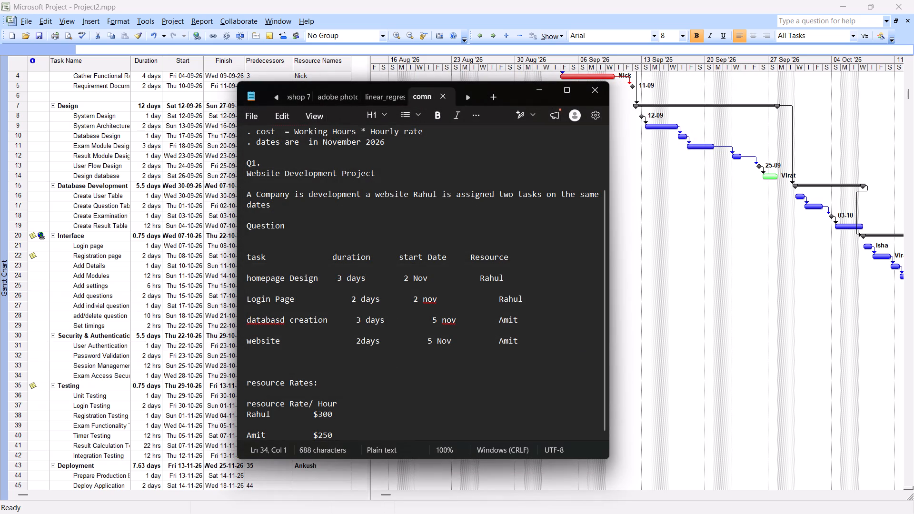
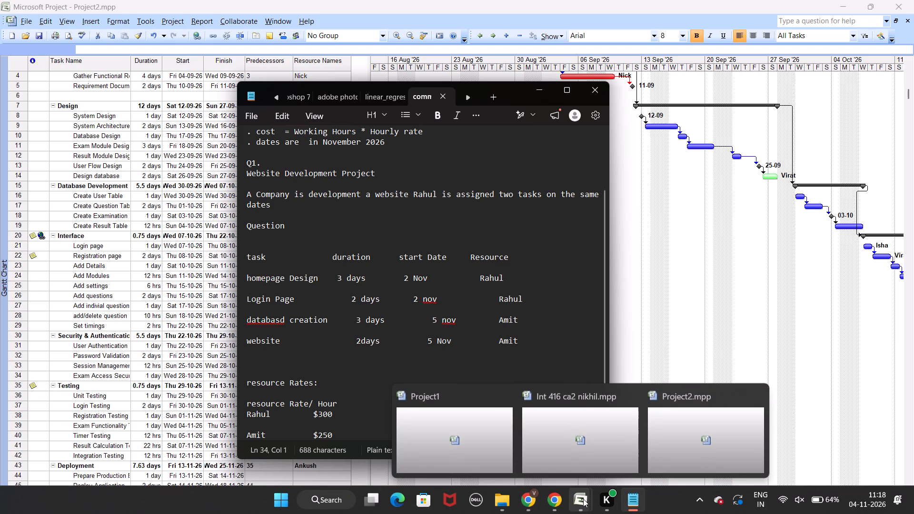
Switch to the Project1 file in Microsoft Project.
left_click_drag(583, 499, 560, 502)
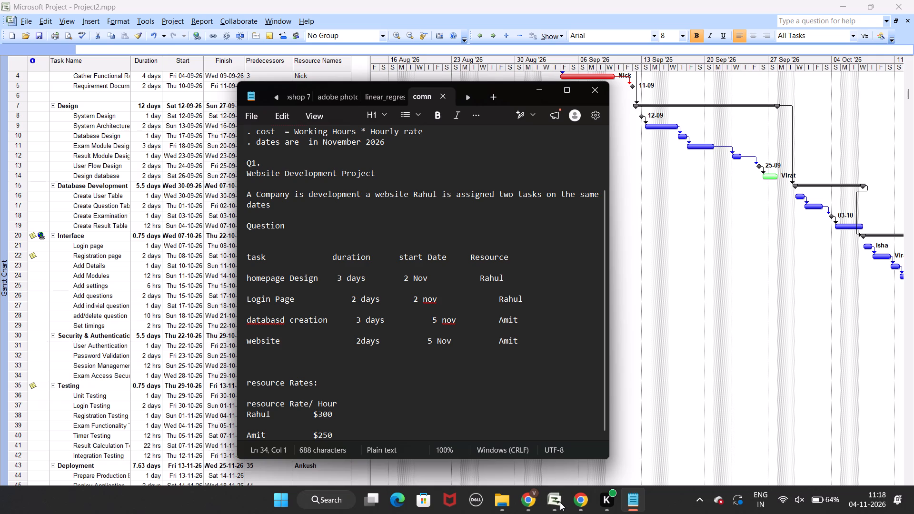
left_click(560, 502)
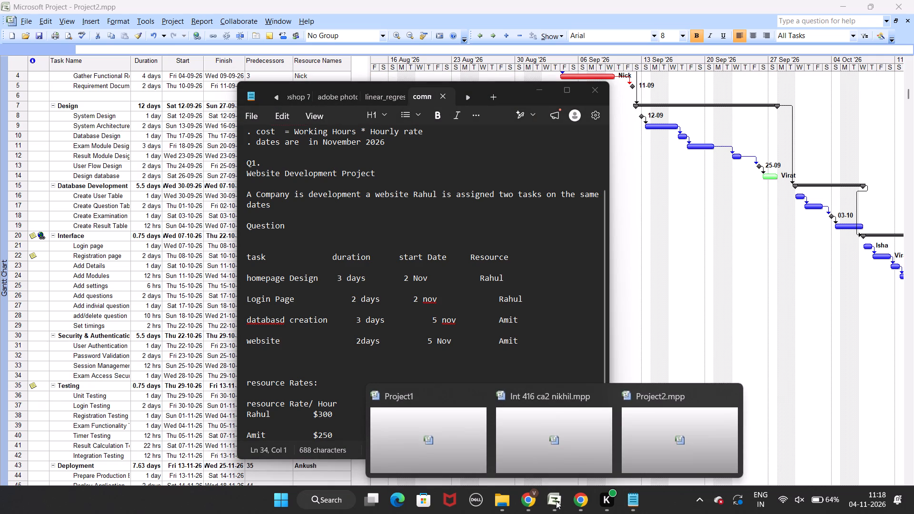
left_click(472, 445)
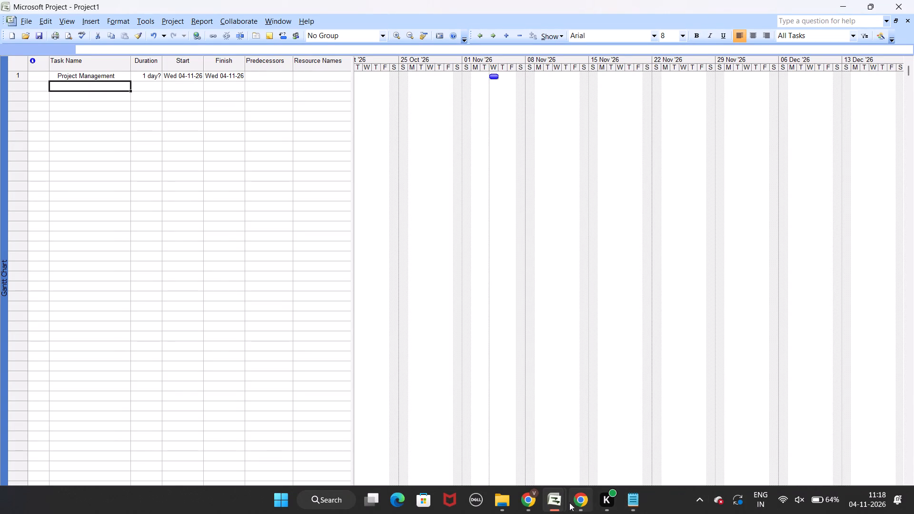
left_click(682, 445)
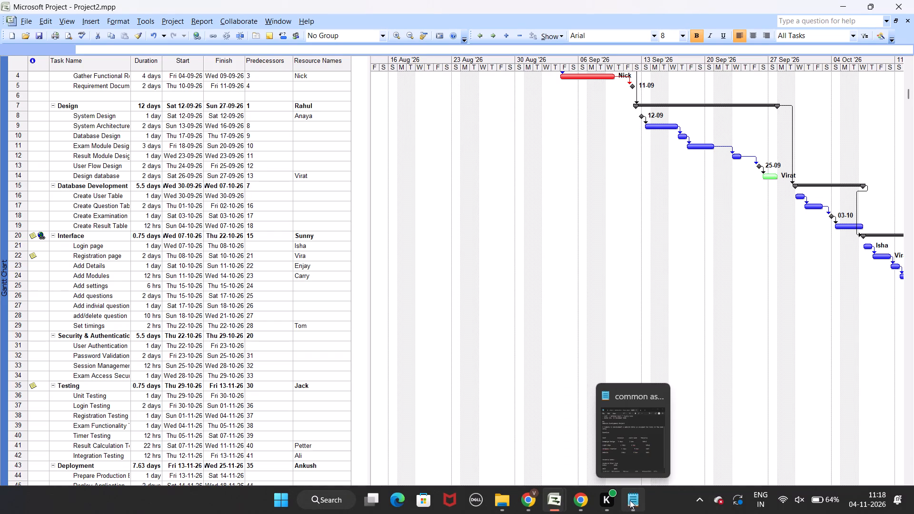
left_click(429, 431)
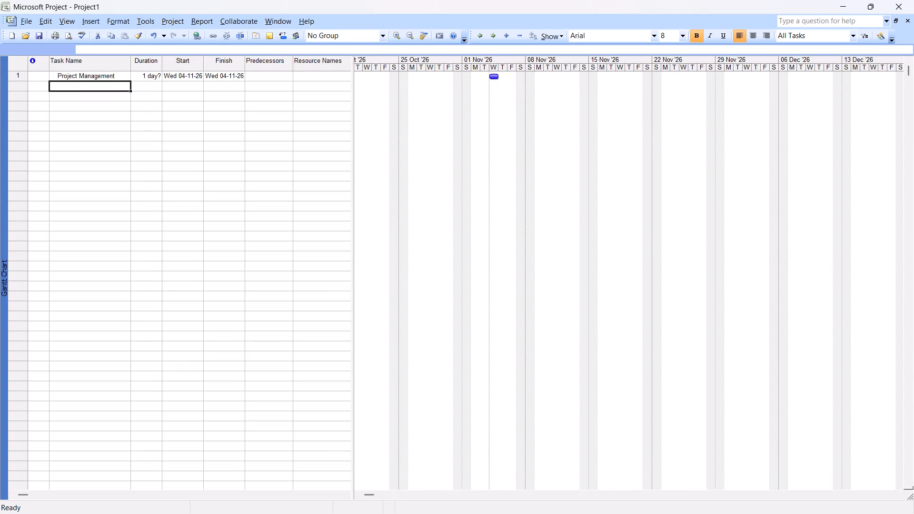
Add a task named "Homepage Design" in the row below Project Management.
key("space")
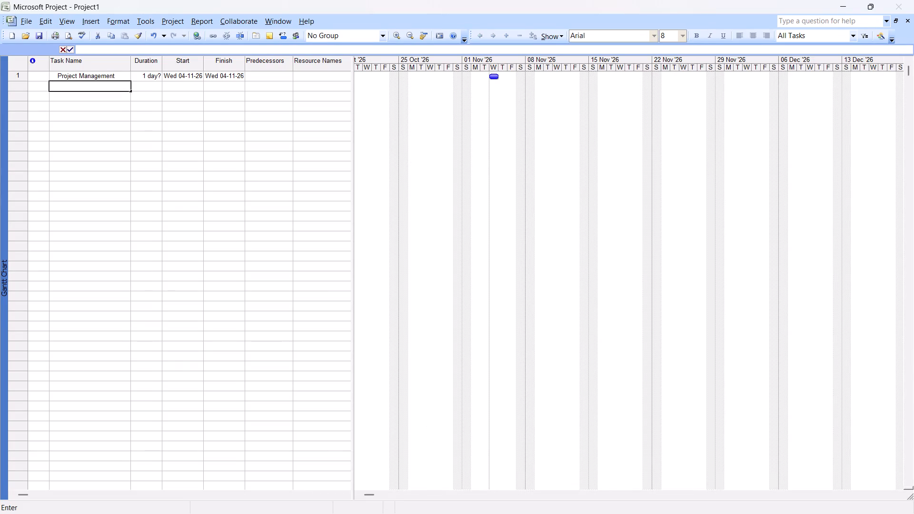
left_click(89, 85)
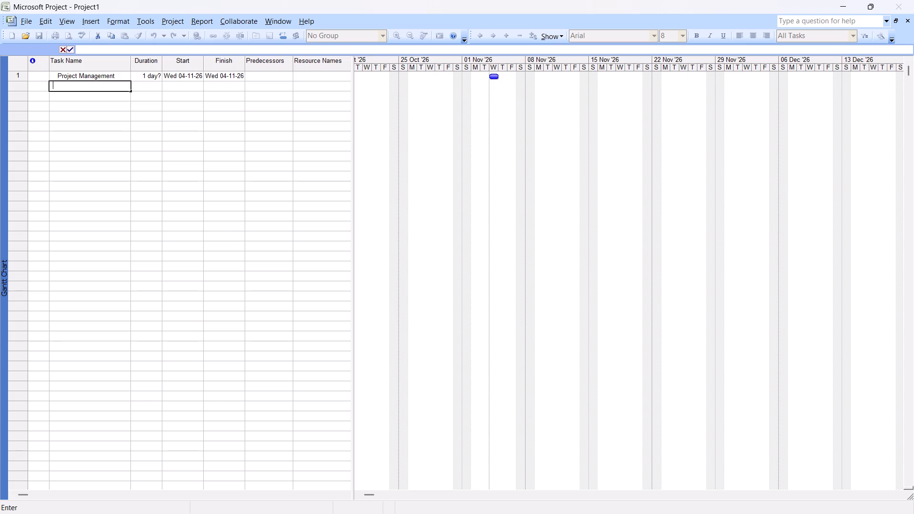
type("HOME")
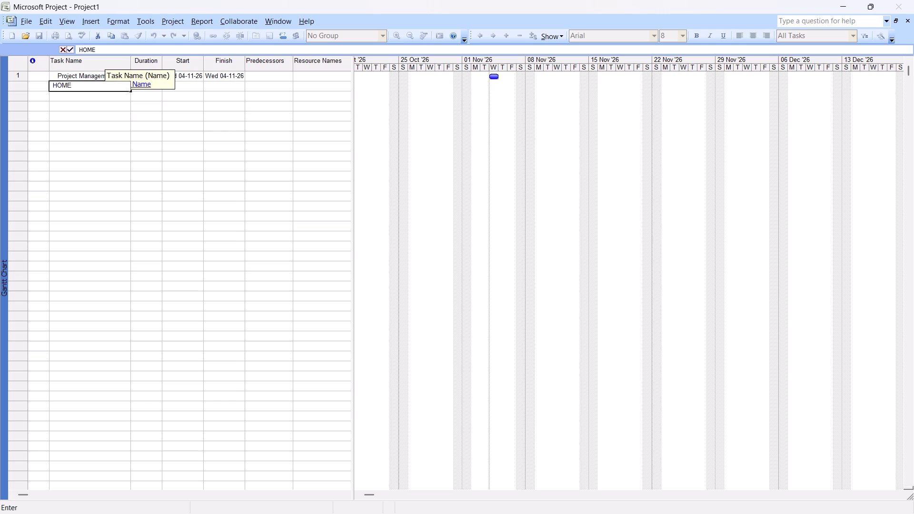
key("BackSpace")
key("BackSpace")
key("BackSpace")
type("om")
type("e")
key("space")
key("BackSpace")
type("page")
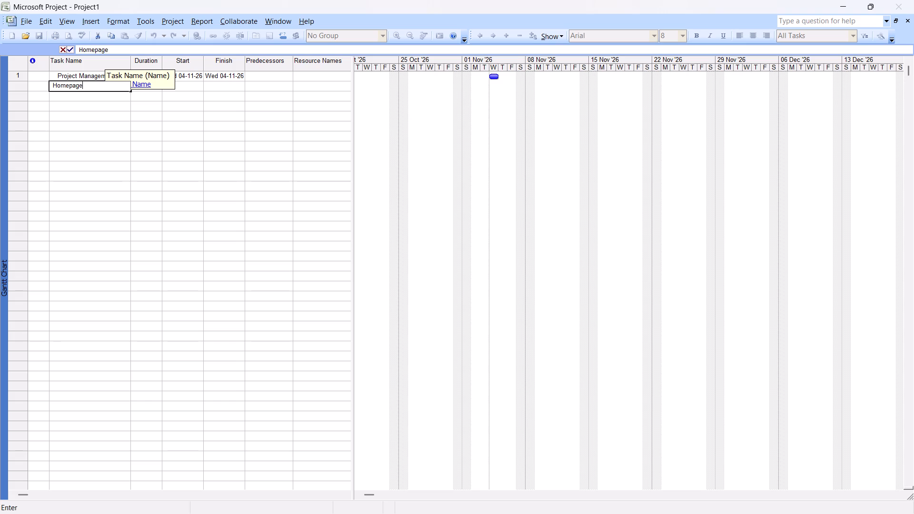
key("space")
type("Desinf")
key("BackSpace")
key("BackSpace")
type("gn")
key("Right")
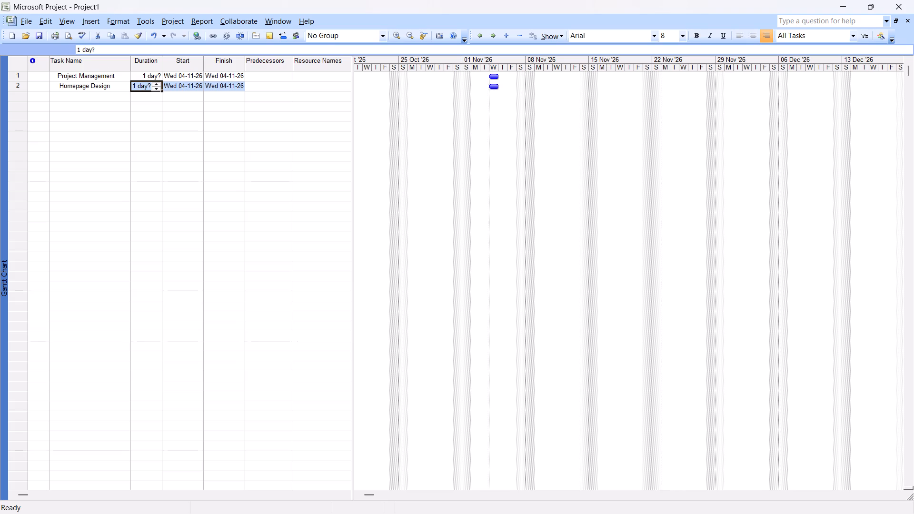
Set the Homepage Design task's duration to 3 days.
double_click(158, 83)
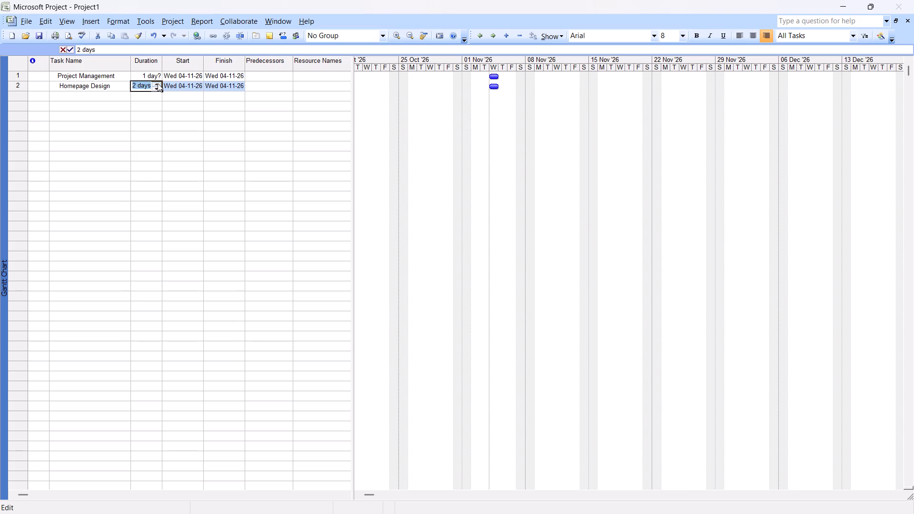
left_click(114, 99)
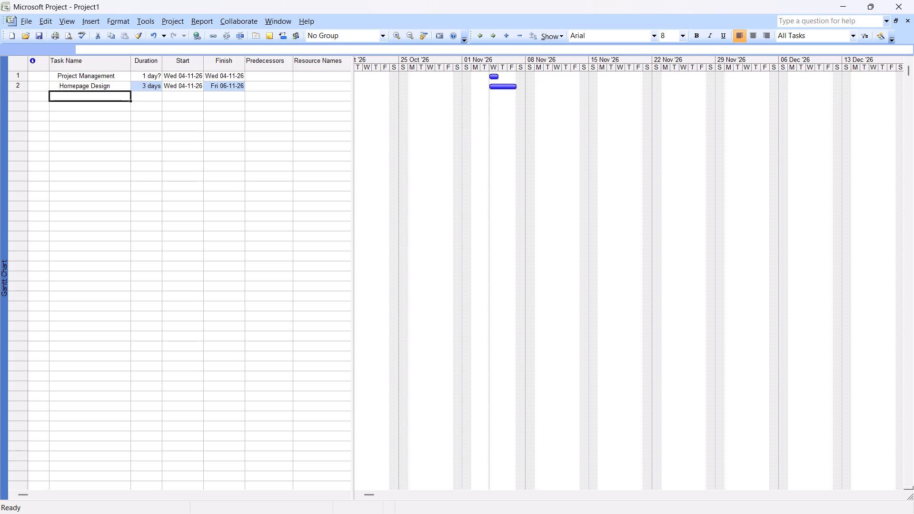
Add a task named "Login Page" in the row below Homepage Design.
type("LO")
key("BackSpace")
type("ogin")
key("space")
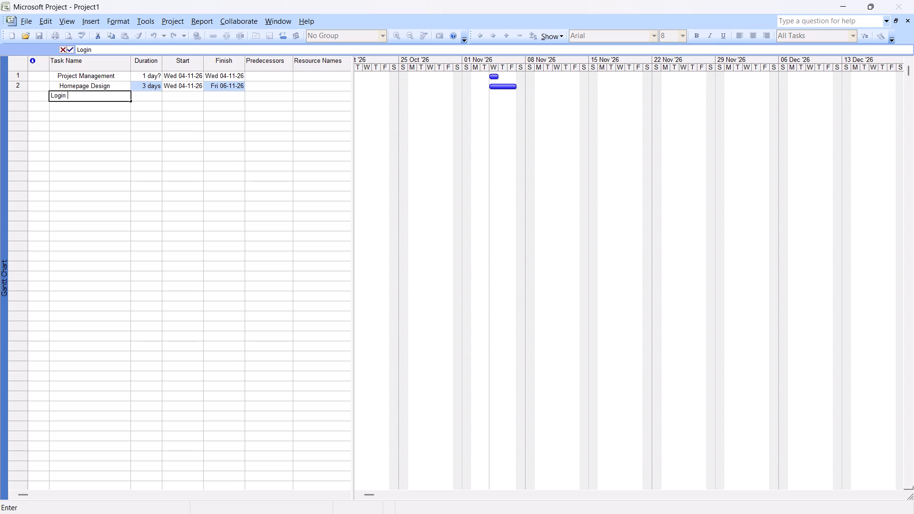
type("PAge")
key("BackSpace")
key("BackSpace")
key("BackSpace")
type("age")
left_click(151, 99)
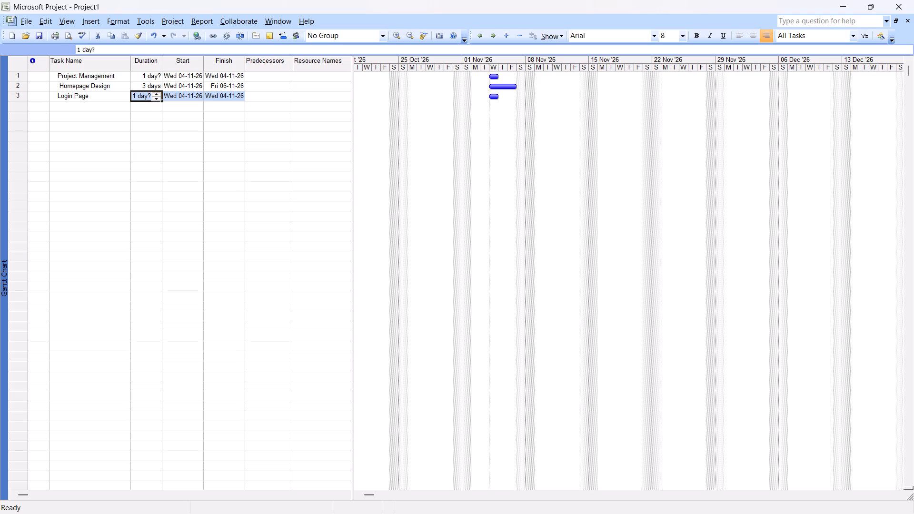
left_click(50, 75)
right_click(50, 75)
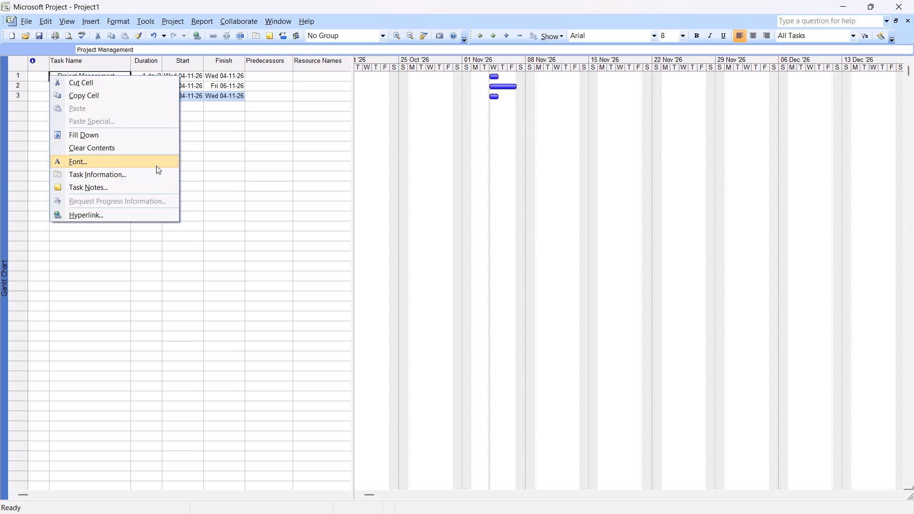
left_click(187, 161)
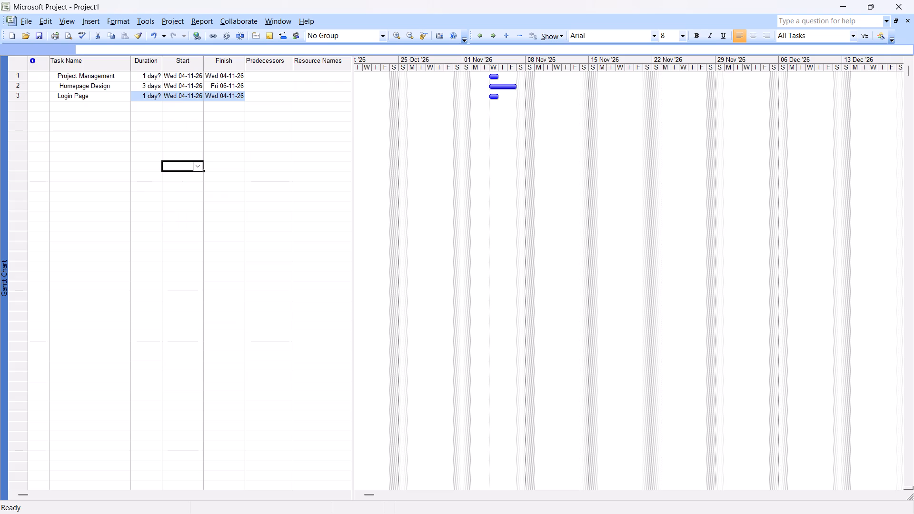
Add a task named "DataBase Creation" in the row below Login Page.
left_click(75, 105)
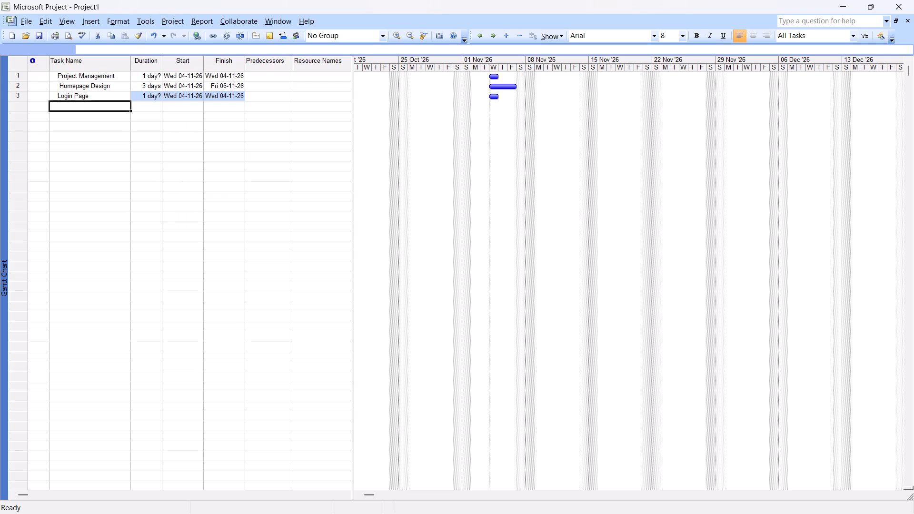
type("DAt")
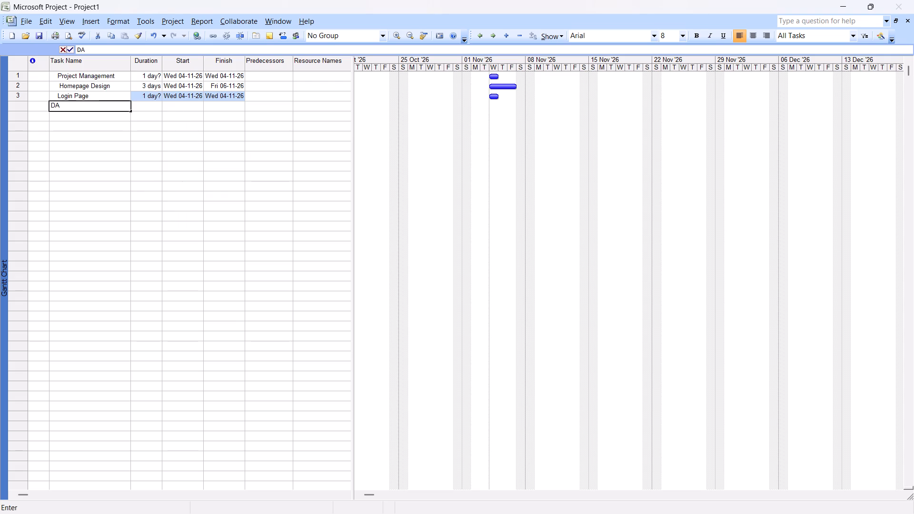
key("BackSpace")
key("BackSpace")
type("ats")
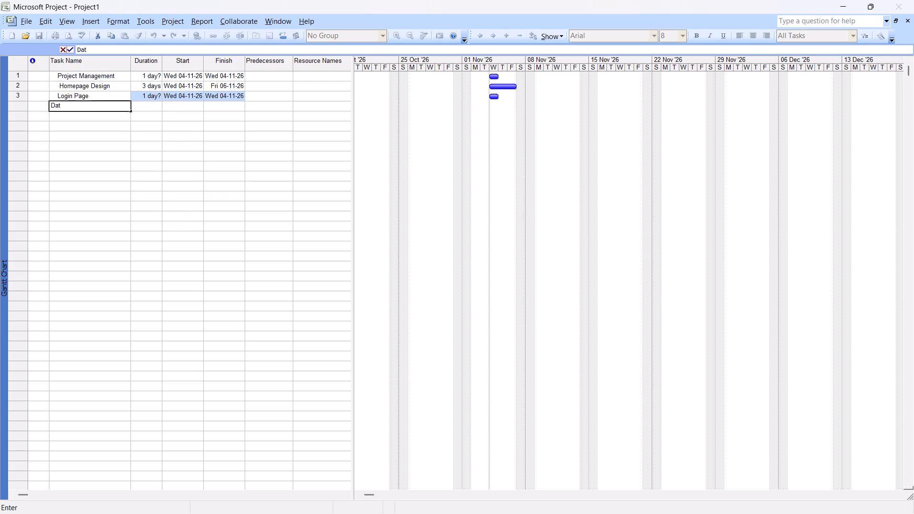
key("BackSpace")
key("a")
type("BAse")
key("BackSpace")
key("BackSpace")
type("ase")
key("space")
type("Crea")
type("tri")
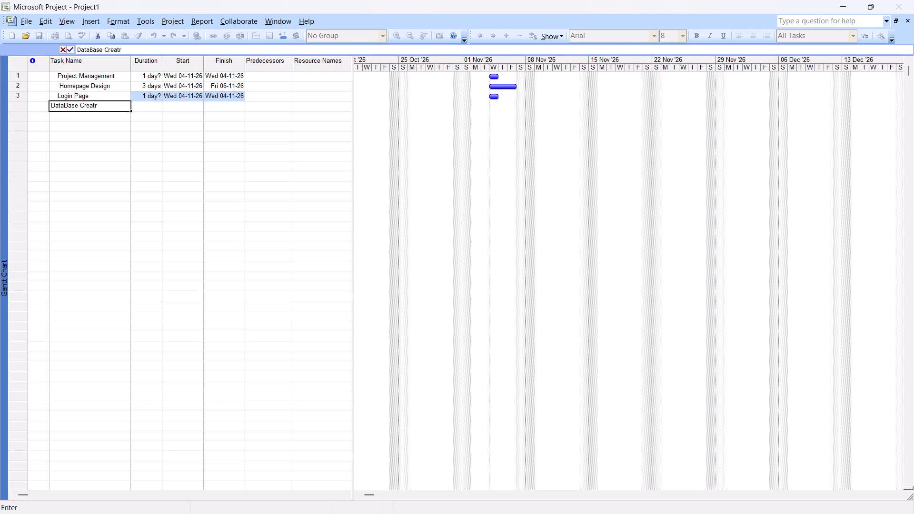
key("BackSpace")
key("BackSpace")
type("tion")
key("BackSpace")
key("BackSpace")
key("BackSpace")
key("BackSpace")
type("ion")
key("Down")
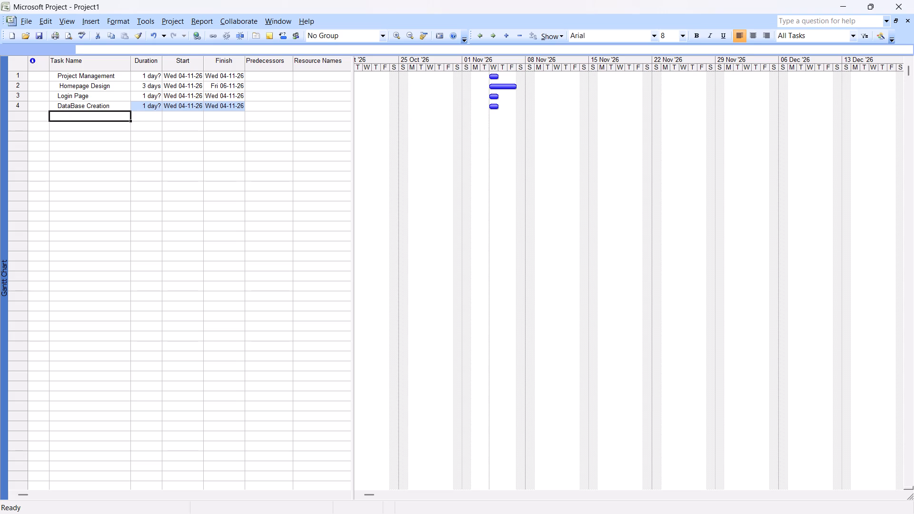
Add a task named "Website Testing" in the row below DataBase Creation.
type("Website Testing")
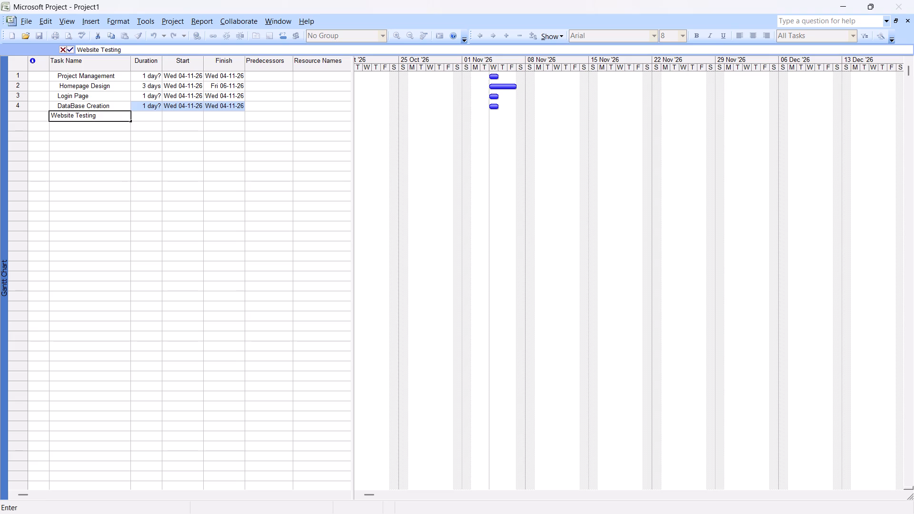
left_click(100, 130)
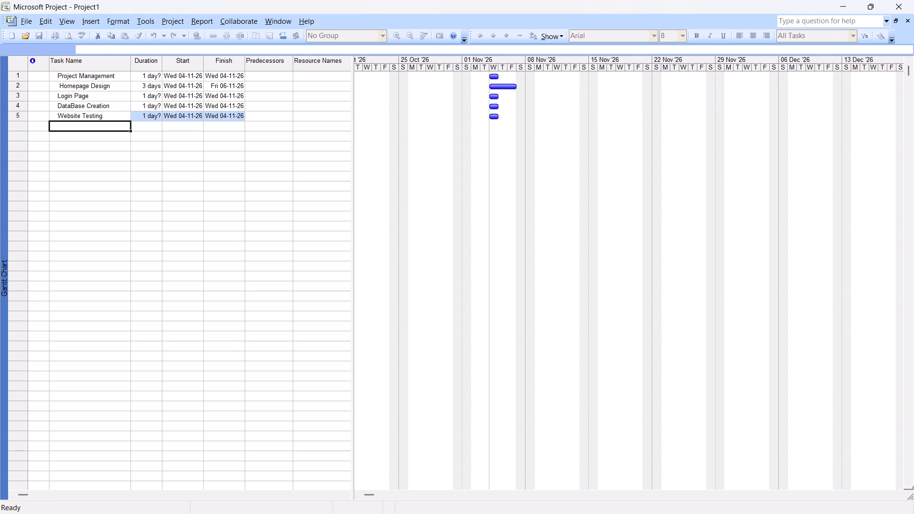
Set the Login Page task's duration to 2 days.
left_click(153, 96)
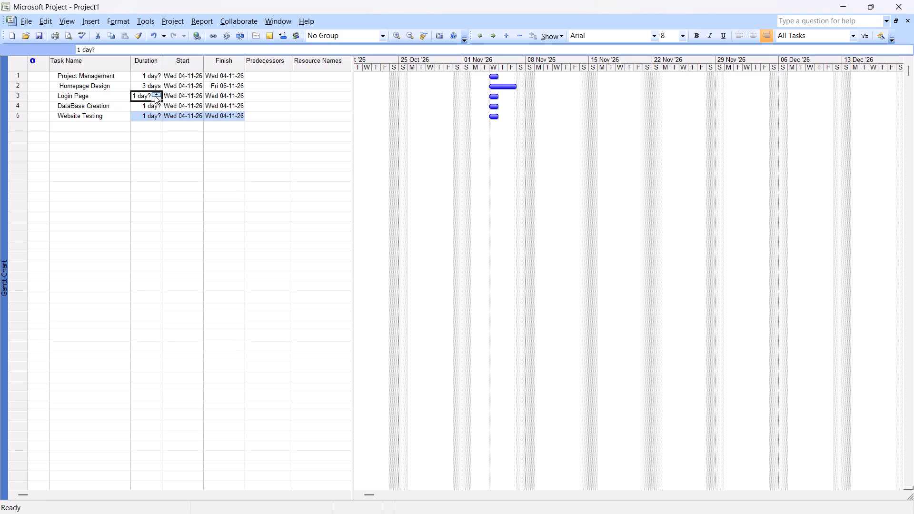
left_click(157, 93)
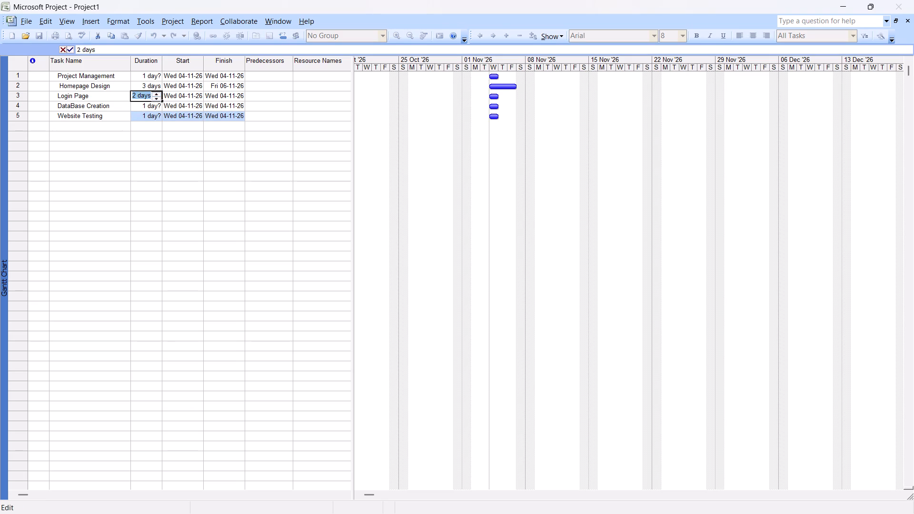
Set the DataBase Creation task's duration to 3 days.
left_click(148, 108)
left_click(159, 103)
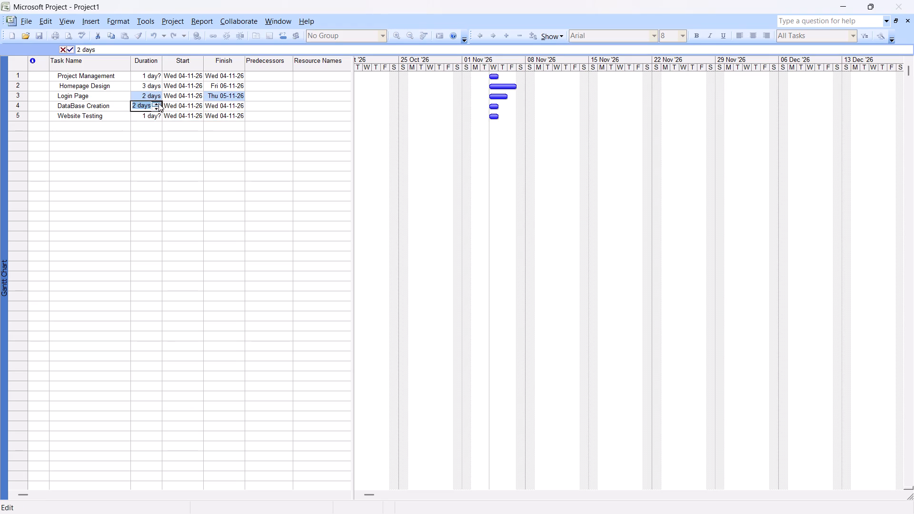
left_click(159, 103)
Set the Website Testing task's duration to 2 days.
left_click(155, 112)
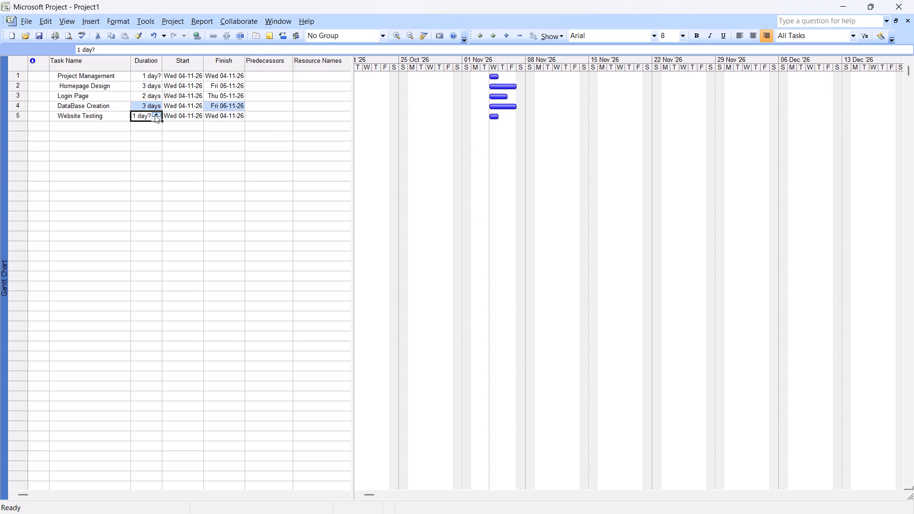
left_click(156, 115)
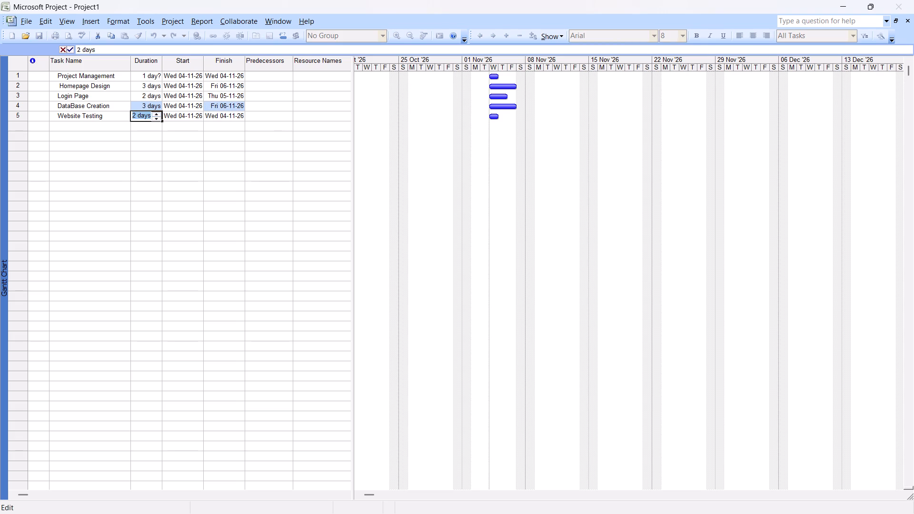
left_click(125, 165)
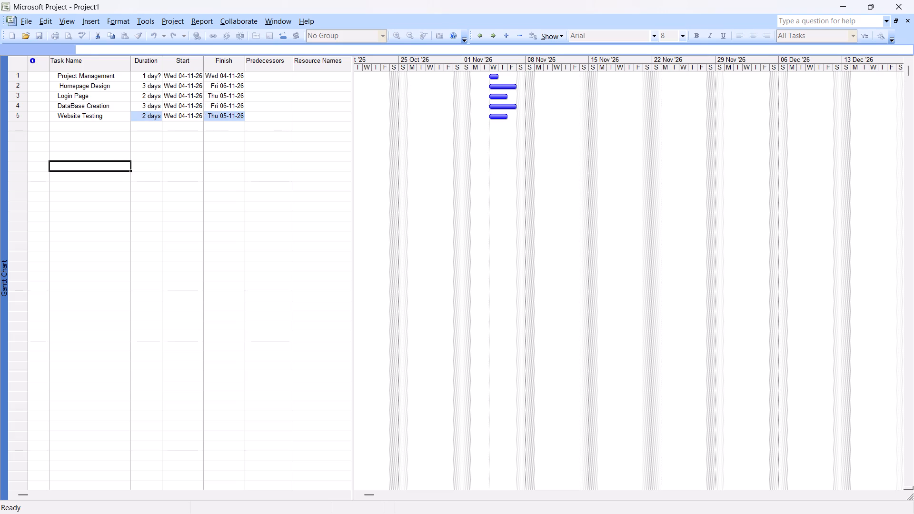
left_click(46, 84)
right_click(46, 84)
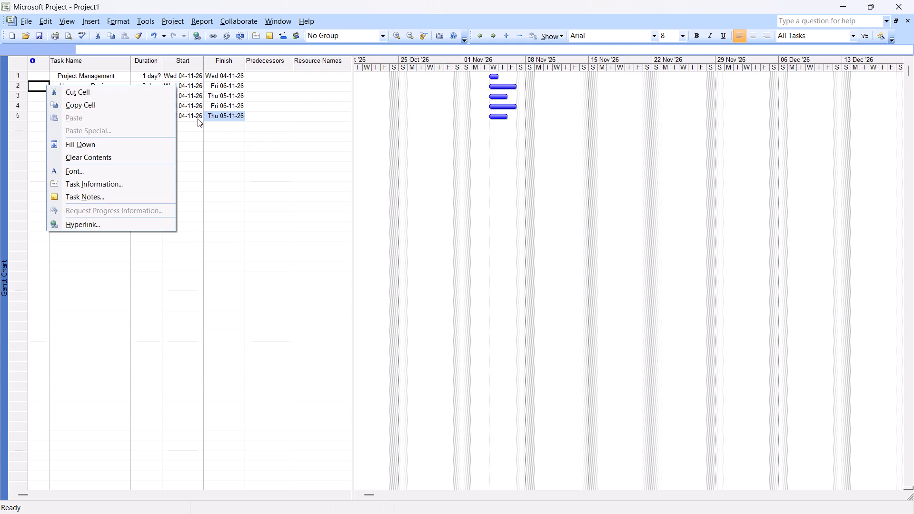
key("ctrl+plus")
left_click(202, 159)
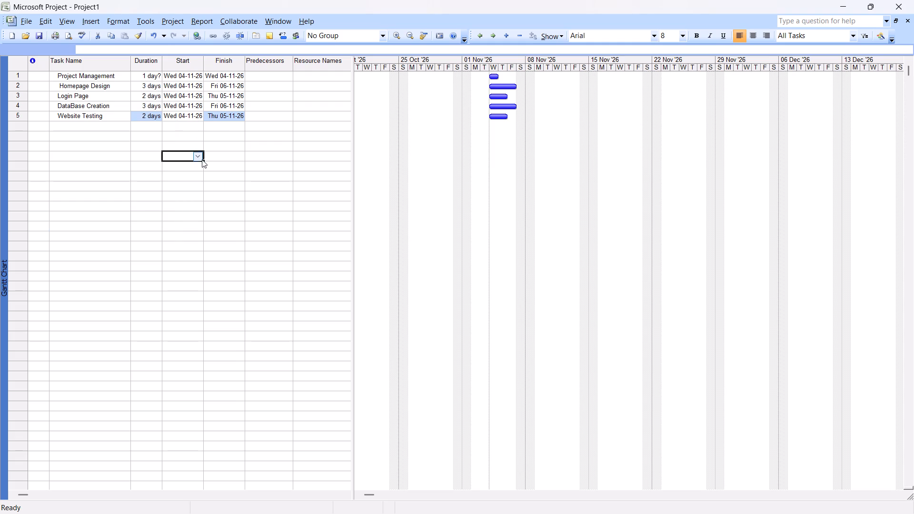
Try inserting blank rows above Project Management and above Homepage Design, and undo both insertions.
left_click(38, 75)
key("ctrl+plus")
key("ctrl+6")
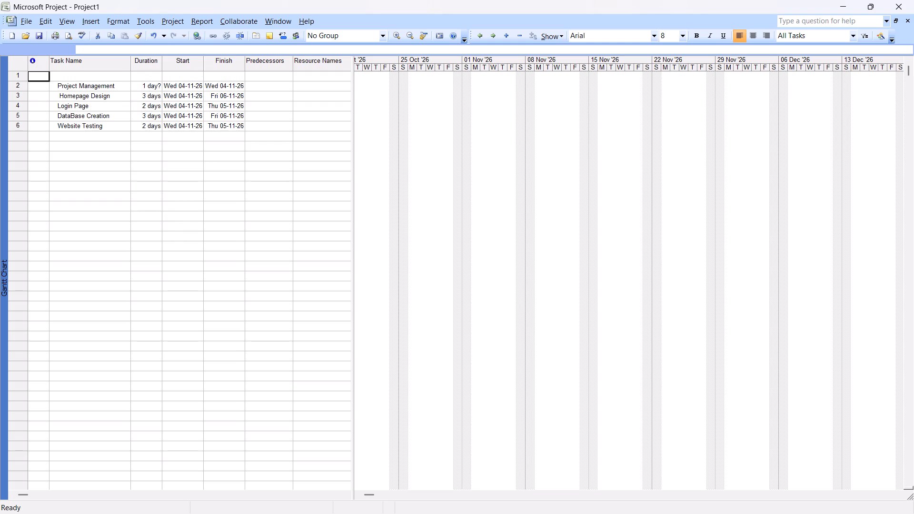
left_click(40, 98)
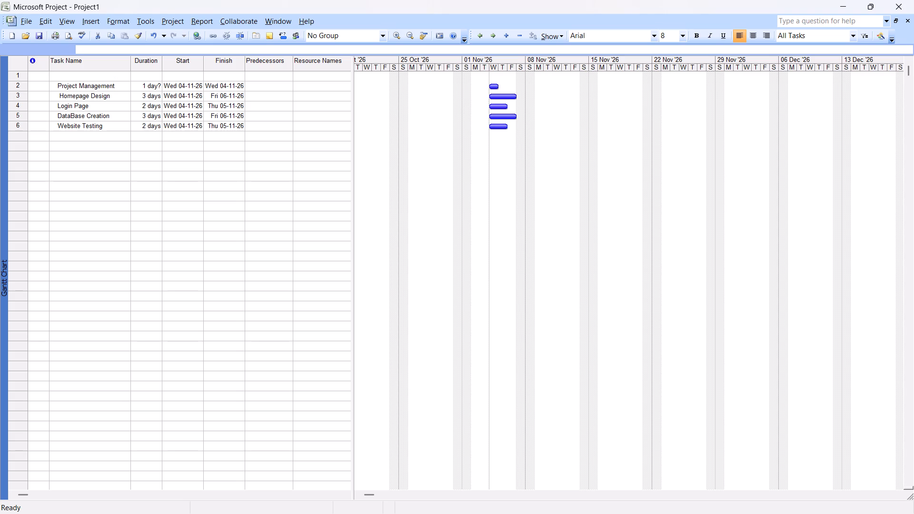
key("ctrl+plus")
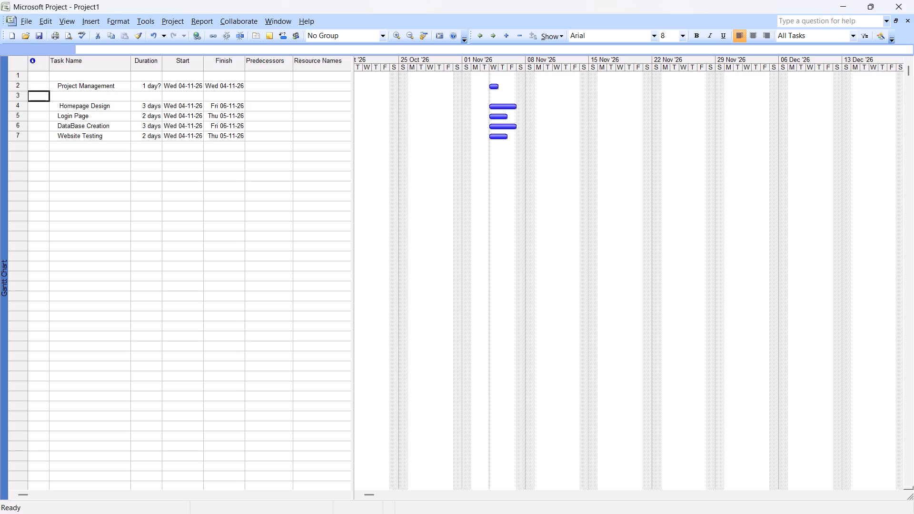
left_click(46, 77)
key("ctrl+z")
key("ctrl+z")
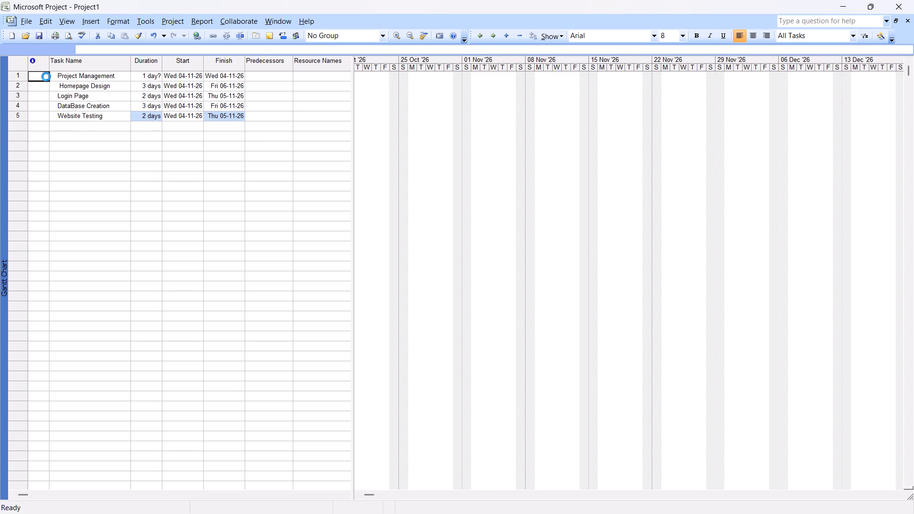
Insert one blank row between the Project Management and Homepage Design tasks.
left_click(37, 86)
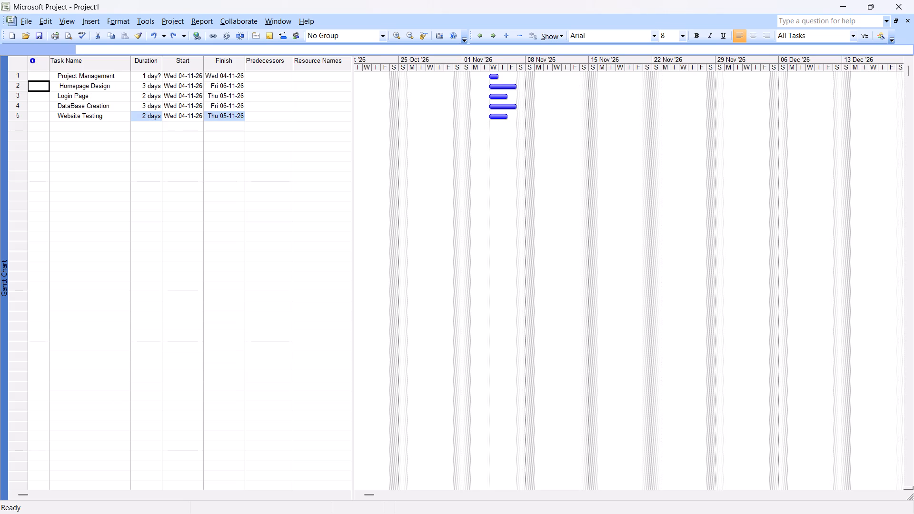
key("ctrl+plus")
left_click(73, 147)
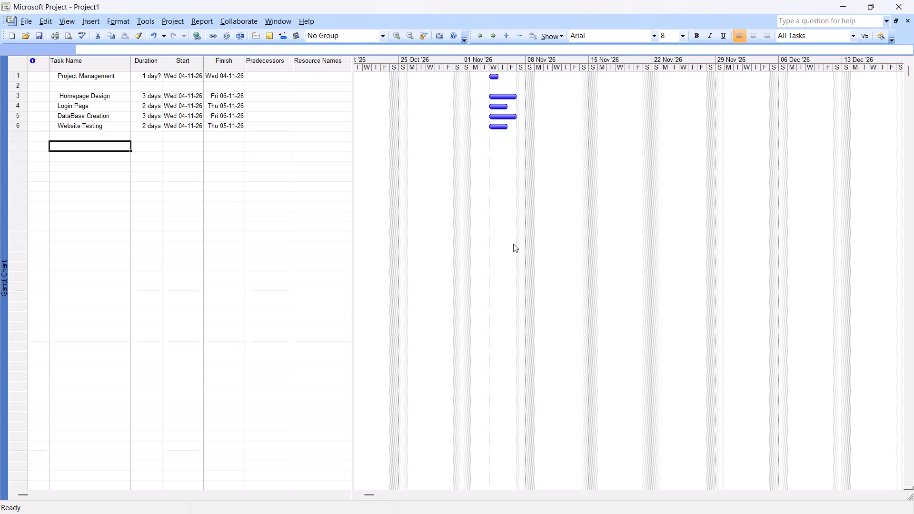
Assign Rahul as resource for Homepage Design and Login Page, and Amit for DataBase Creation and Website Testing.
left_click(321, 95)
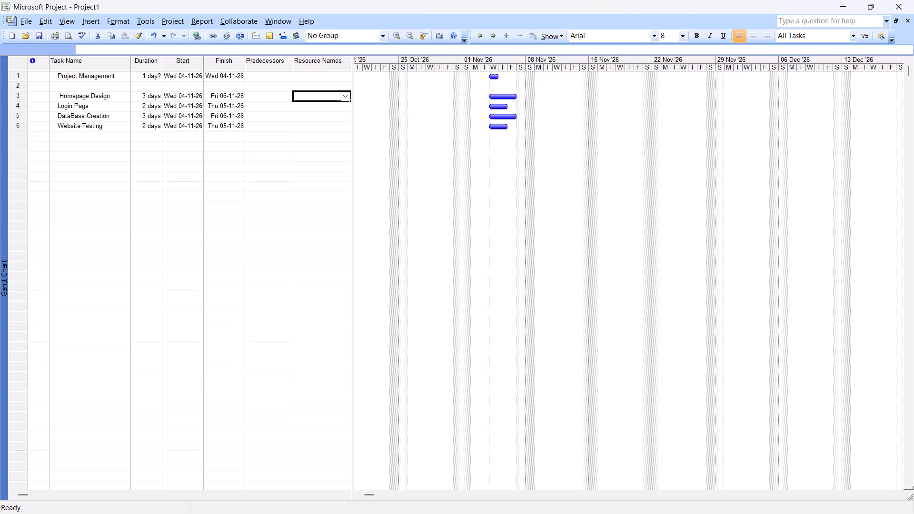
type("Rahul")
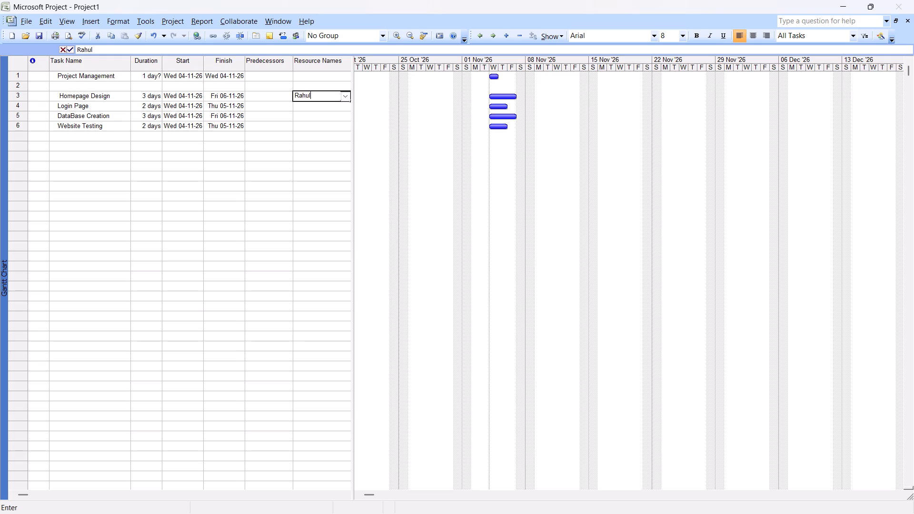
left_click(315, 110)
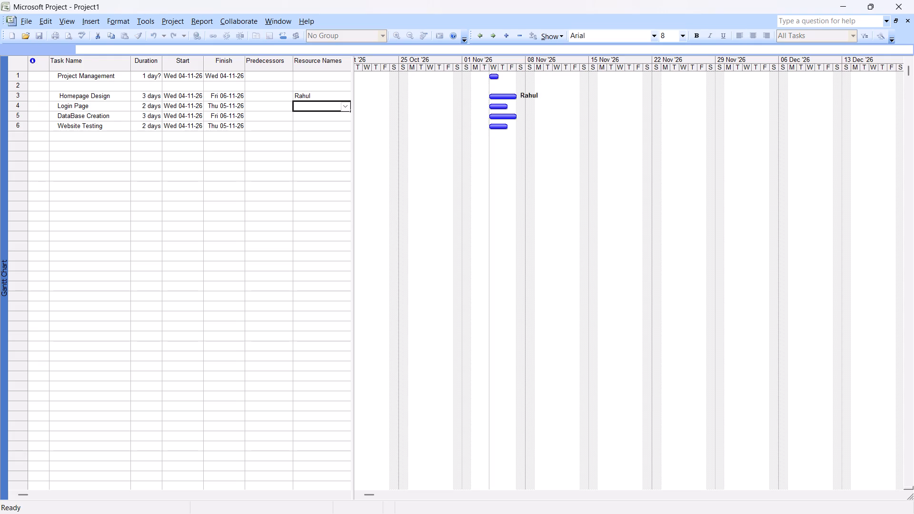
type("Rahul")
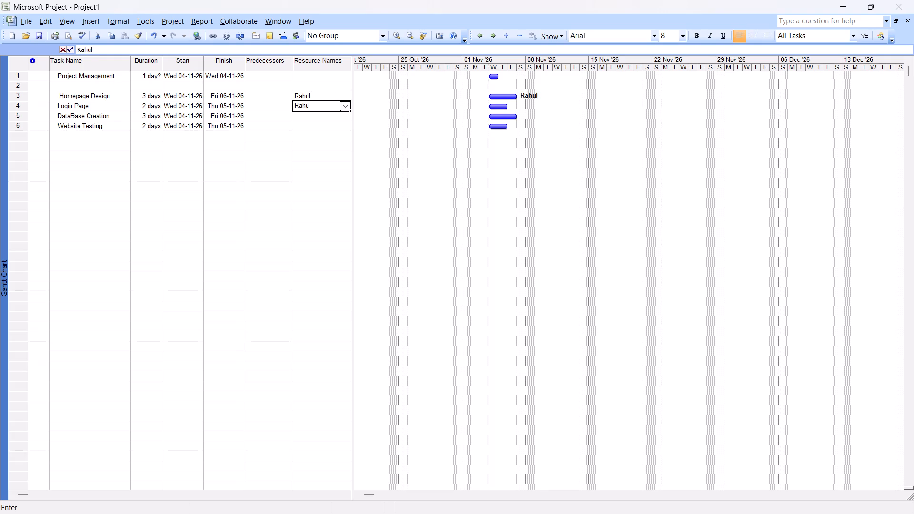
left_click(314, 114)
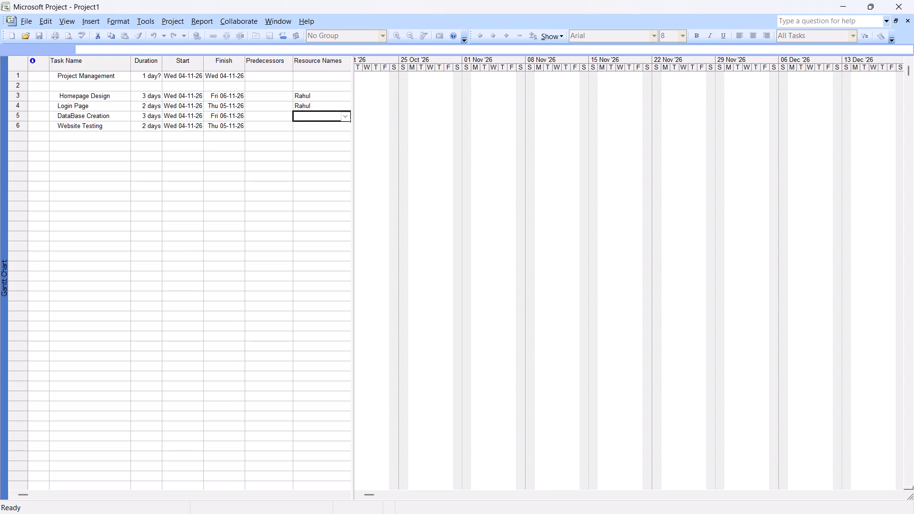
type("Amit")
left_click(314, 128)
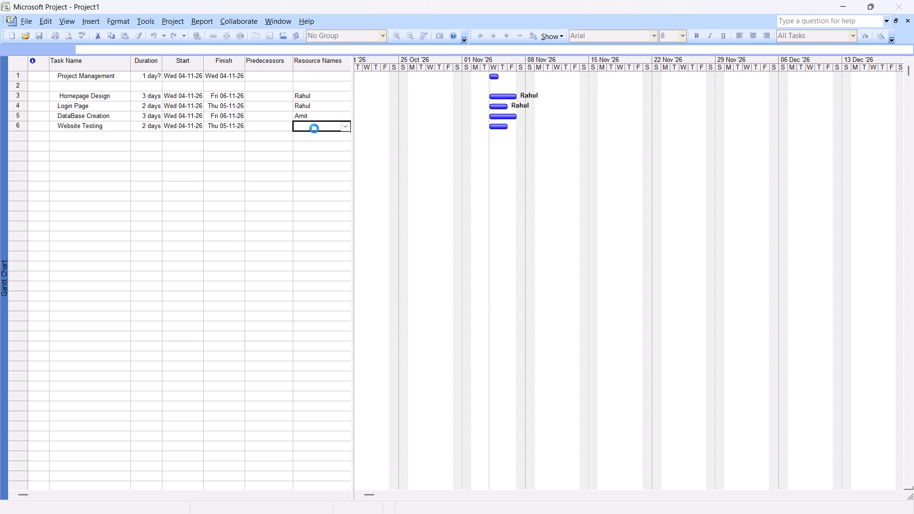
type("Amit")
left_click(268, 148)
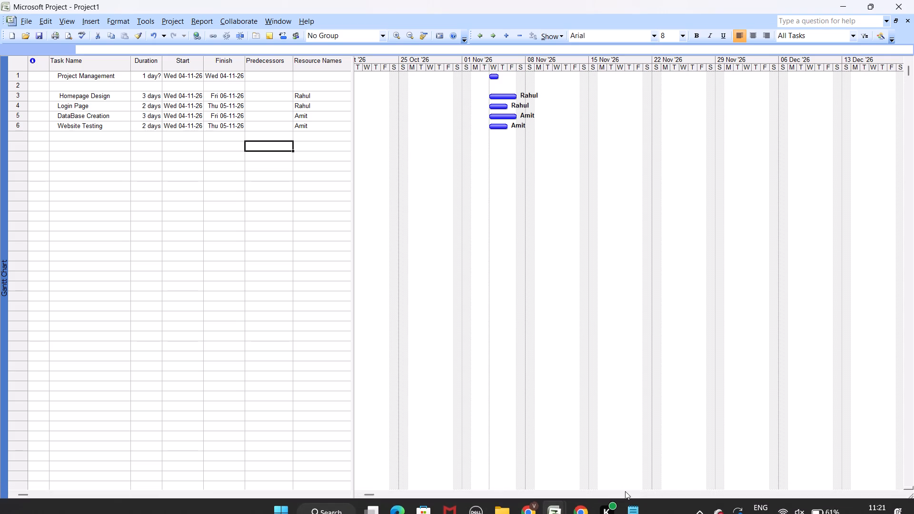
Switch to Notepad and review the common assumptions, the Q1 task table and the resource rates.
left_click(634, 513)
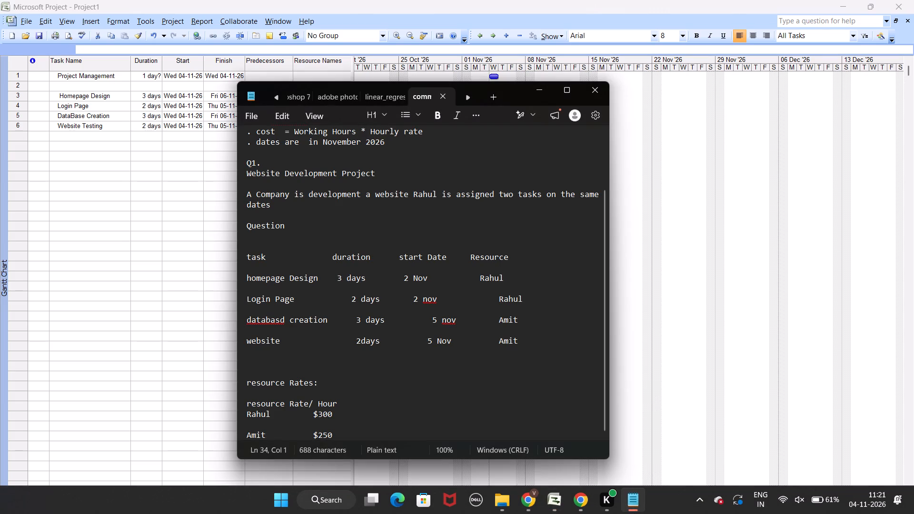
scroll(420, 310, "up", 1)
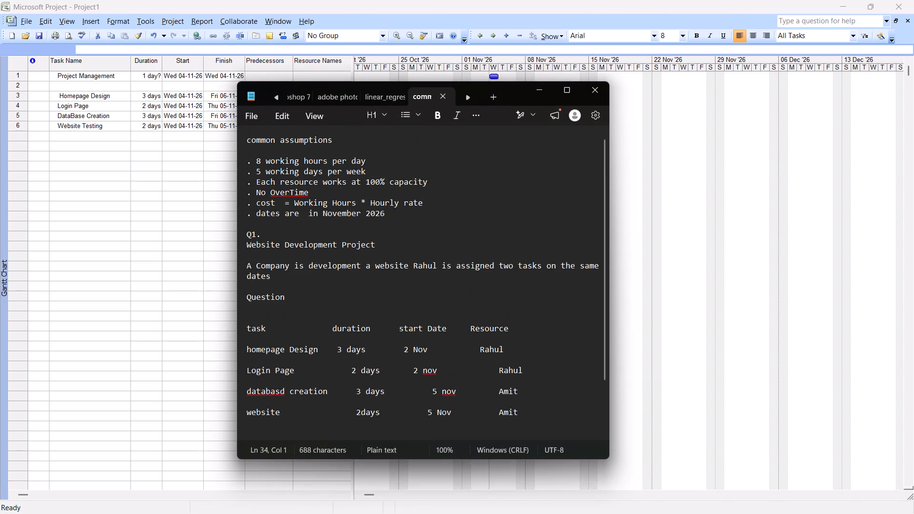
scroll(420, 310, "up", 1)
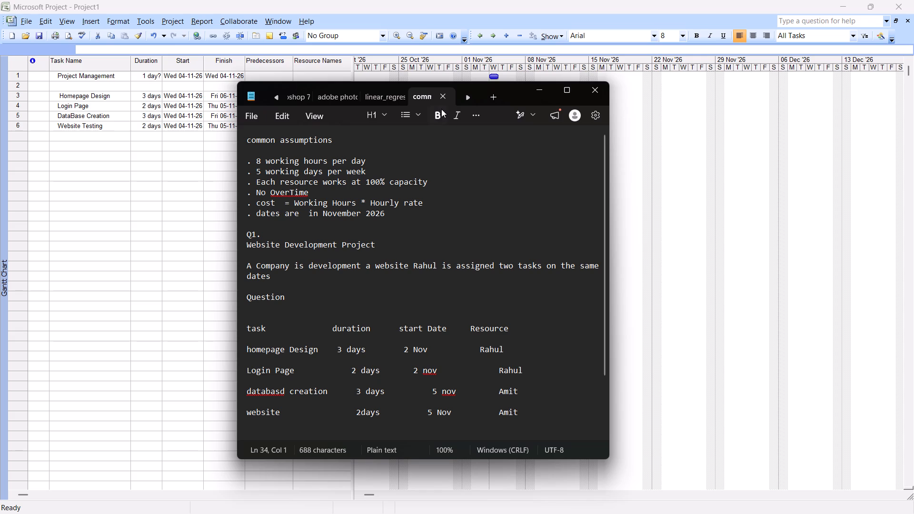
left_click_drag(509, 87, 546, 154)
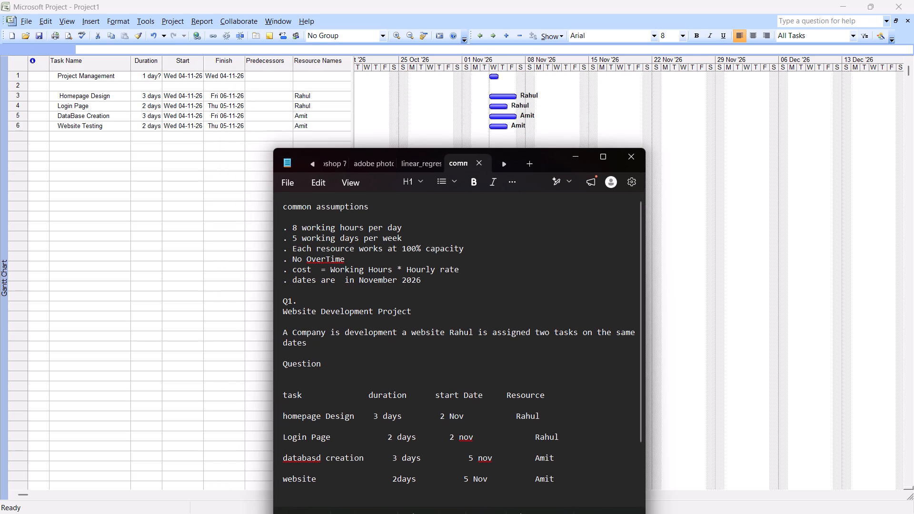
scroll(488, 280, "down", 1)
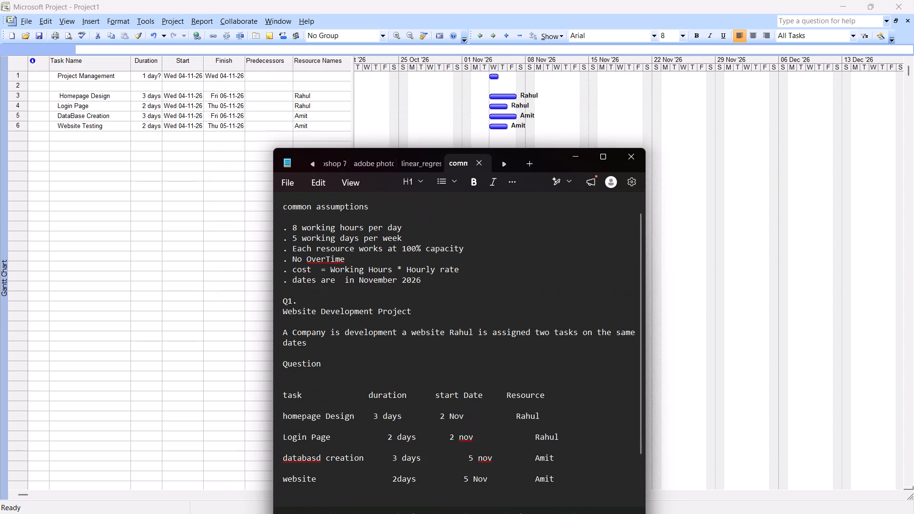
scroll(356, 302, "down", 1)
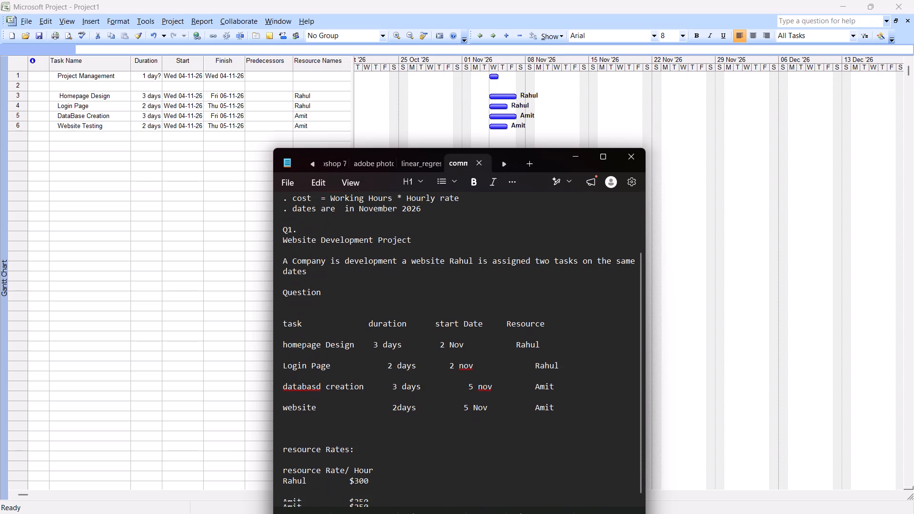
scroll(356, 302, "down", 1)
Switch back to Microsoft Project and show the Resource Sheet view.
left_click(63, 21)
left_click(63, 21)
left_click(63, 21)
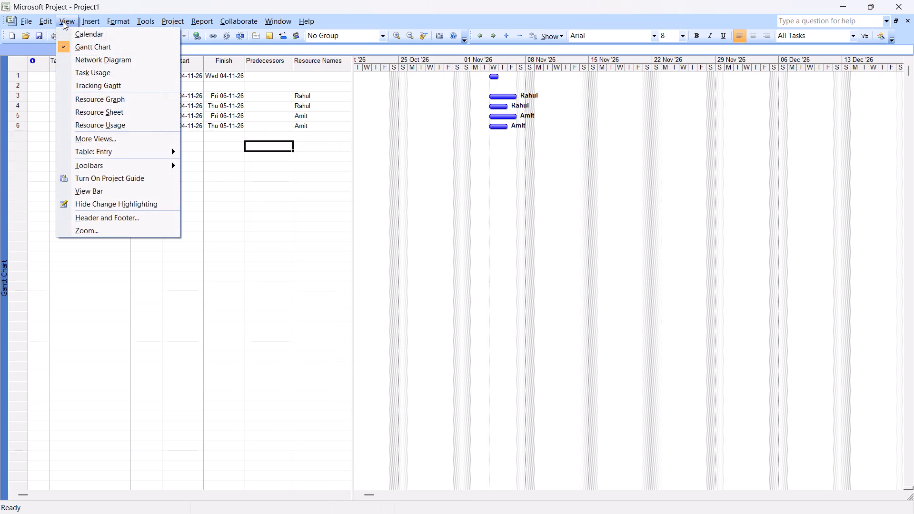
left_click(99, 115)
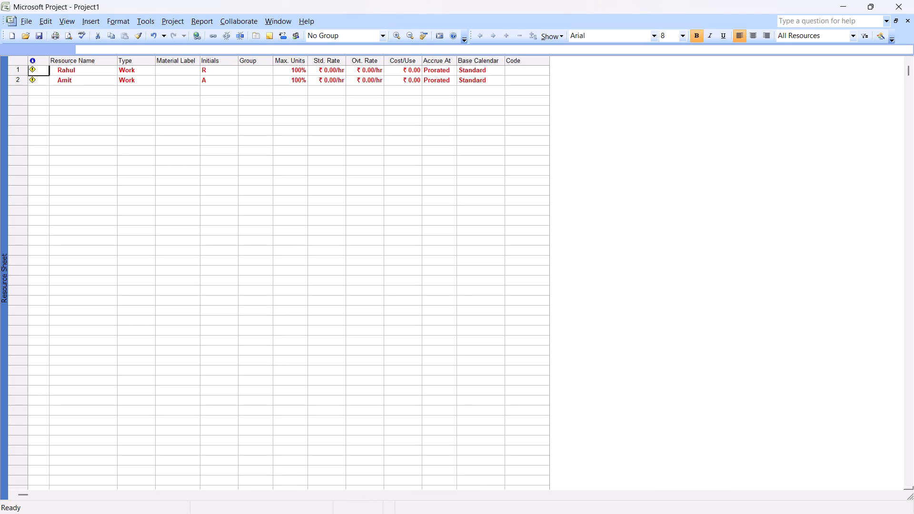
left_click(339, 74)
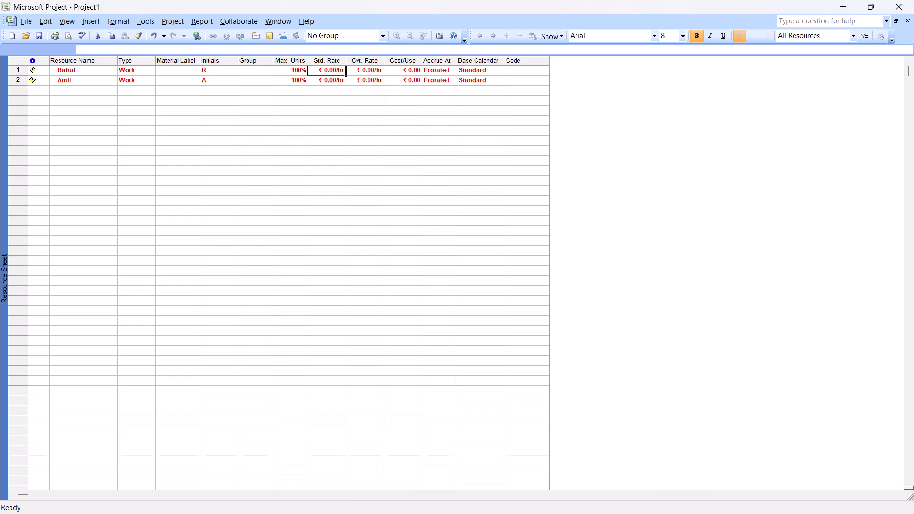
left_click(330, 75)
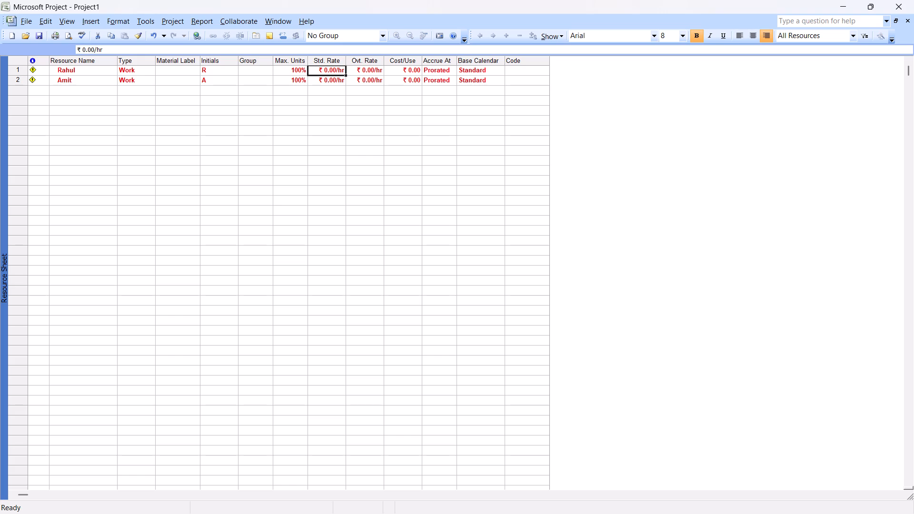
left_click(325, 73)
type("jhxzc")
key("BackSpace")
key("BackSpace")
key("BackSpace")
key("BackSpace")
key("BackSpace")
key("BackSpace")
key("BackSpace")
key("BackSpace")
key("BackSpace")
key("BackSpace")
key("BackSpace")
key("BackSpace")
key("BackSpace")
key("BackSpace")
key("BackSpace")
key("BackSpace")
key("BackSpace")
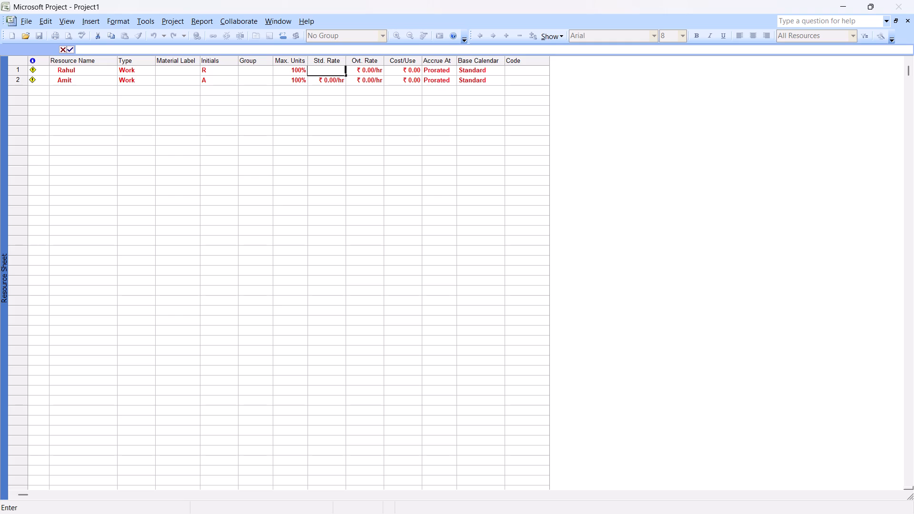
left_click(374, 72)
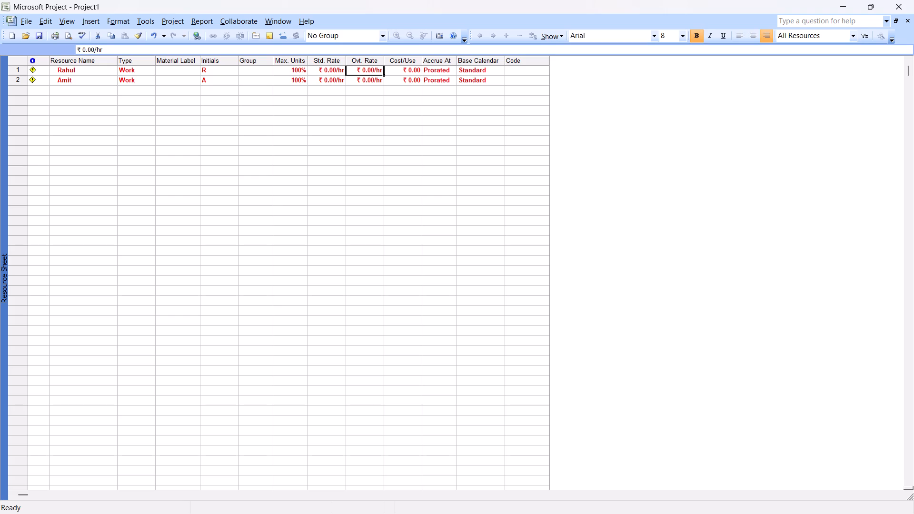
Open Rahul's resource information and check his general details and availability.
left_click(408, 70)
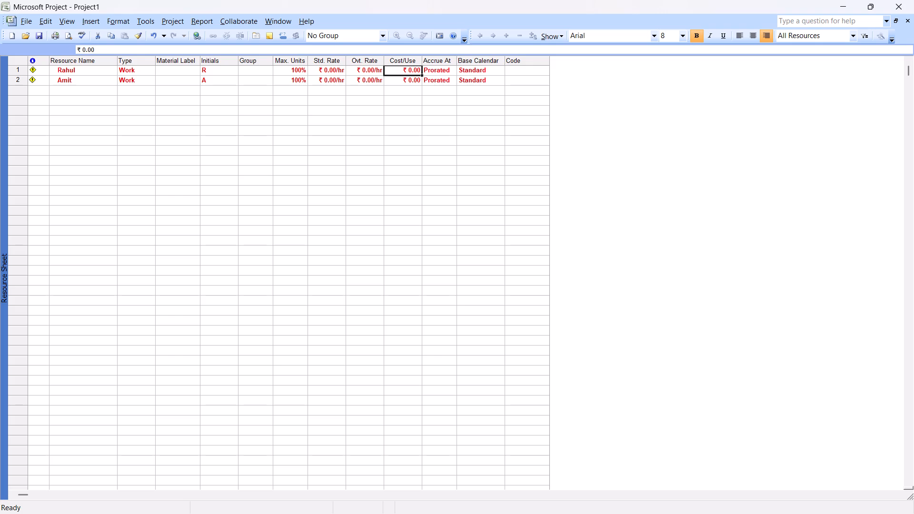
double_click(408, 70)
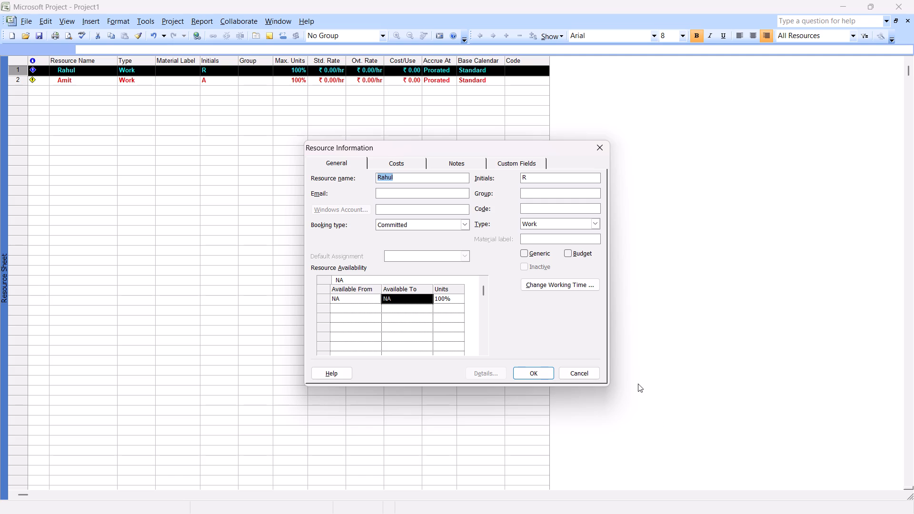
left_click(295, 68)
left_click(371, 299)
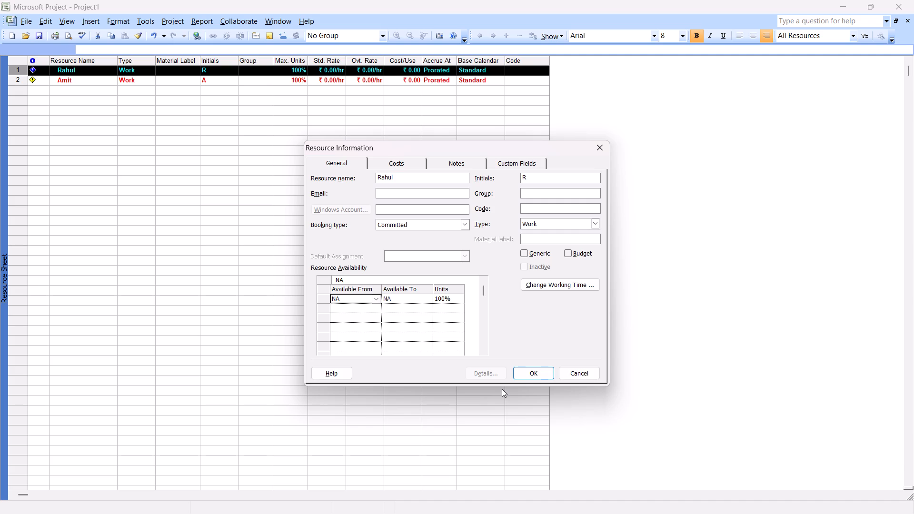
left_click(527, 373)
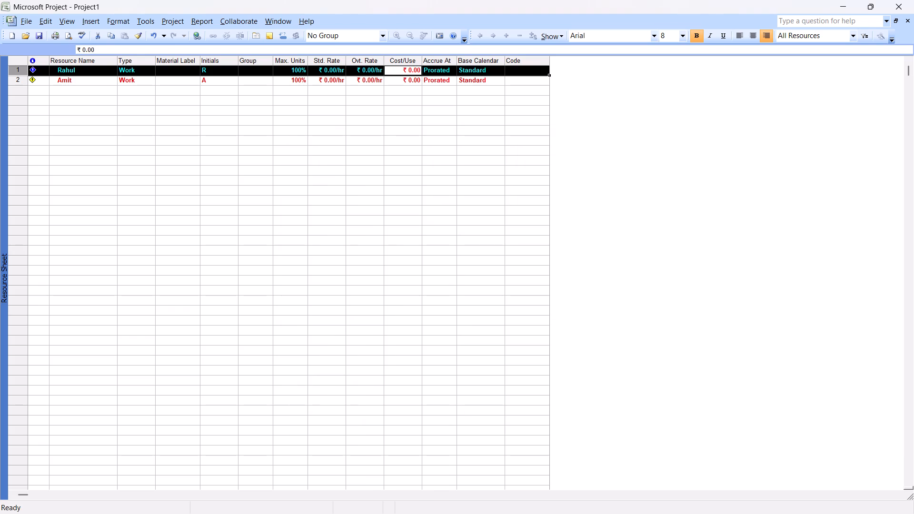
Switch to Notepad and copy the entire question text, from the common assumptions through the resource rates.
left_click(559, 505)
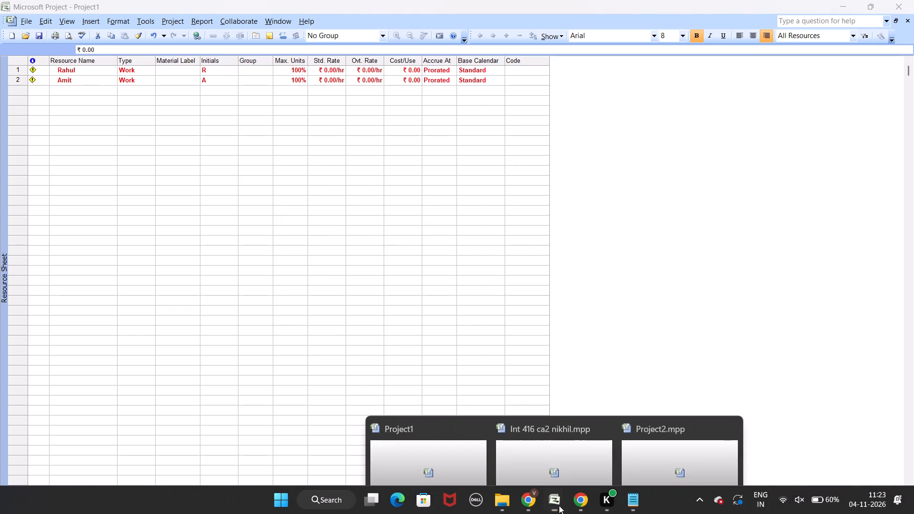
left_click(626, 510)
left_click(471, 384)
key("ctrl+a")
key("ctrl+x")
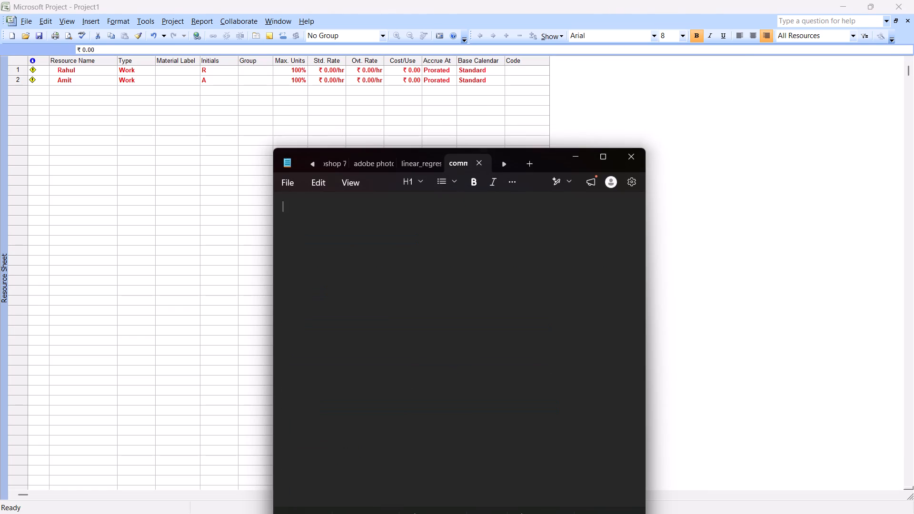
key("ctrl+z")
key("ctrl+c")
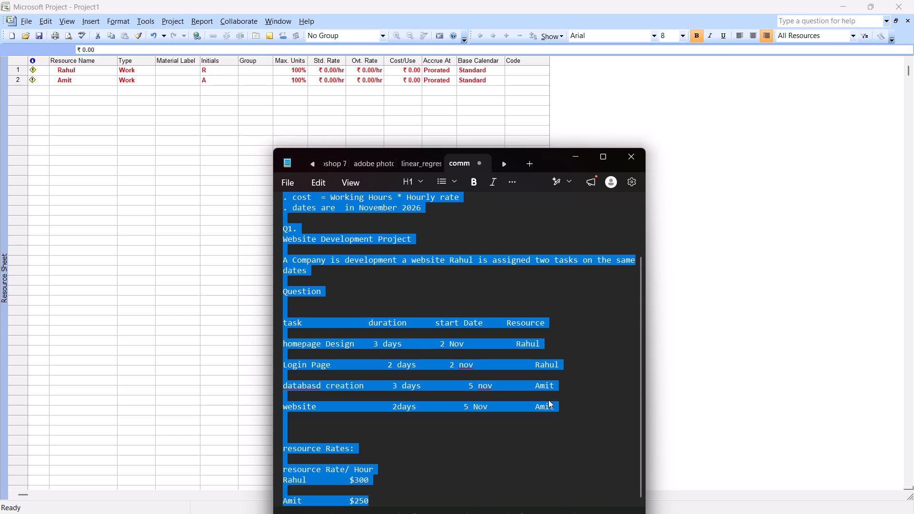
left_click(597, 415)
left_click(576, 159)
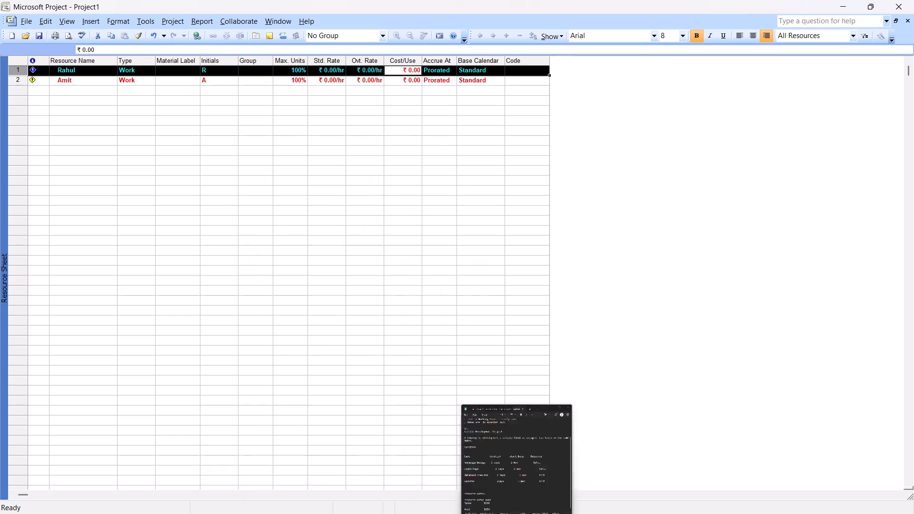
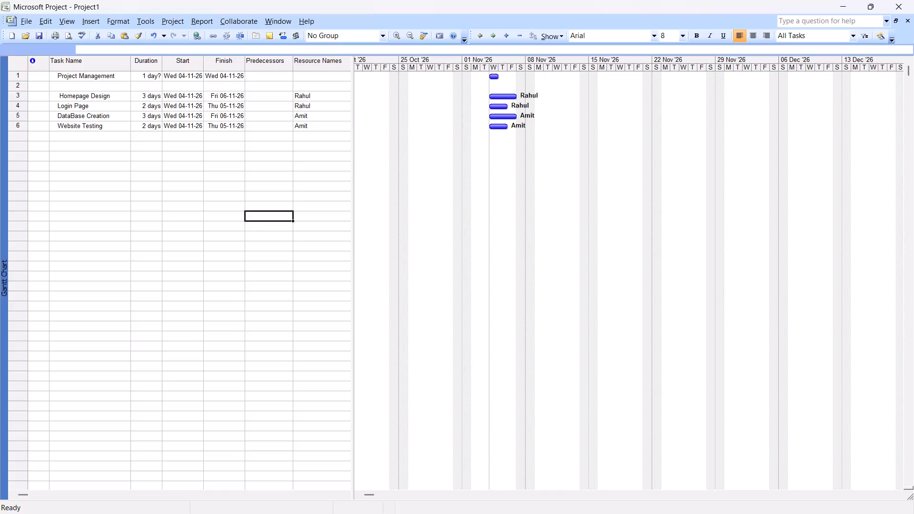
Set Homepage Design's start date to 2 November 2026, continuing with the move before the project start date.
left_click(182, 95)
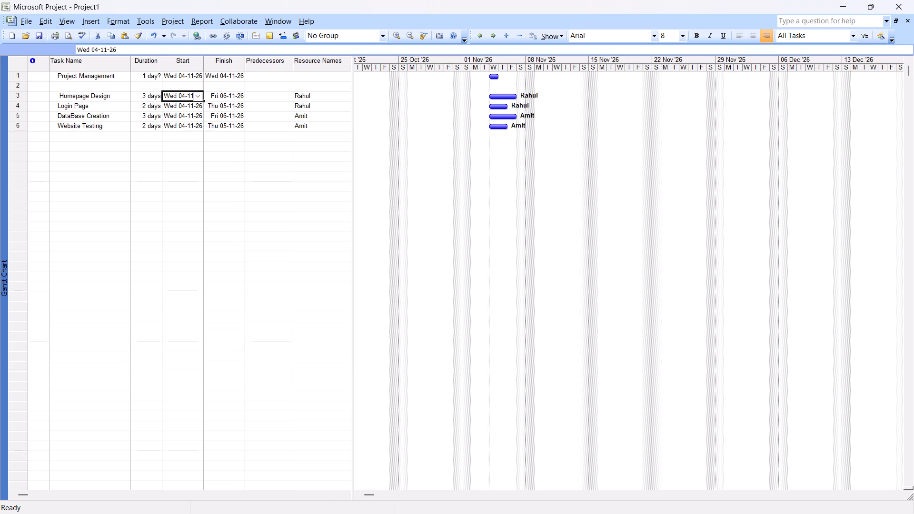
key("BackSpace")
key("2")
left_click(184, 96)
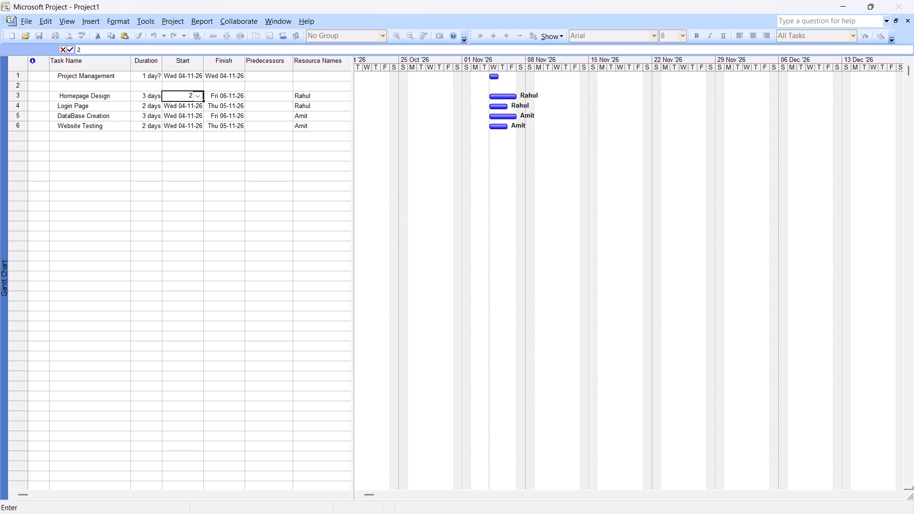
key("Return")
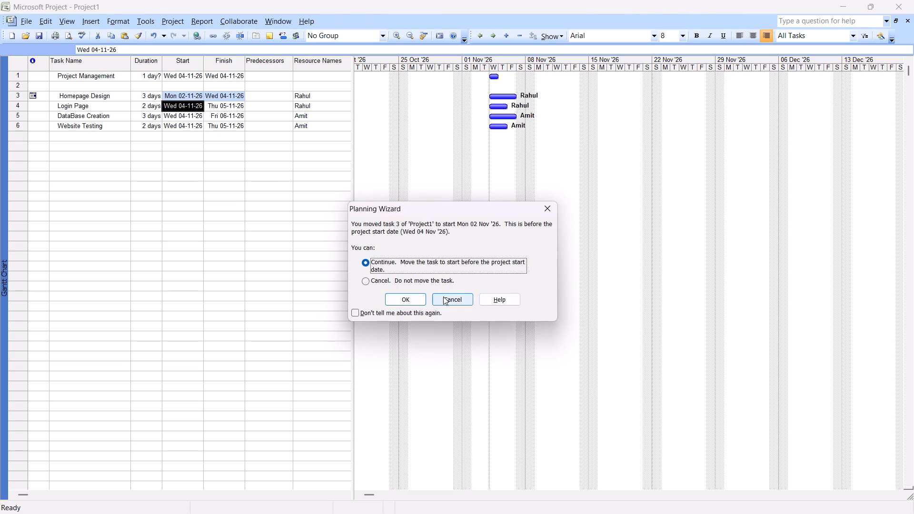
left_click(414, 299)
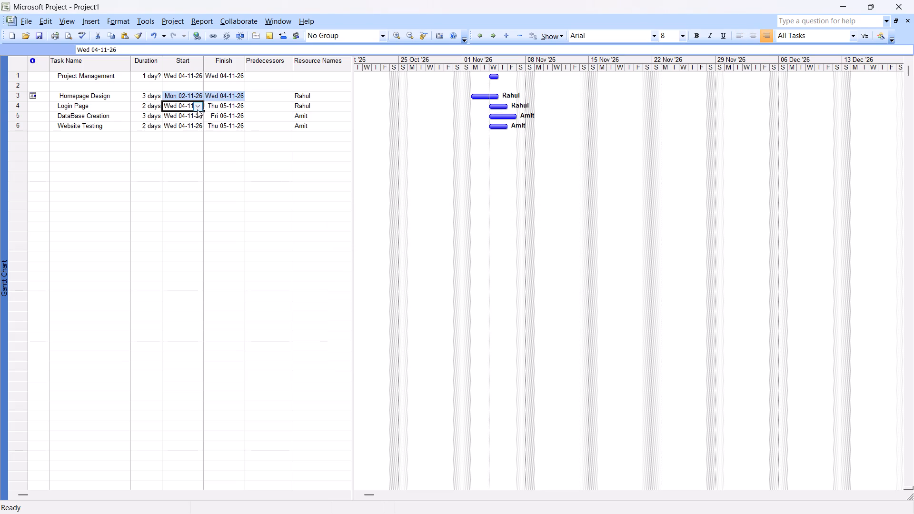
Set DataBase Creation's start date to 05-11-26 and link it to always follow Homepage Design.
left_click(187, 118)
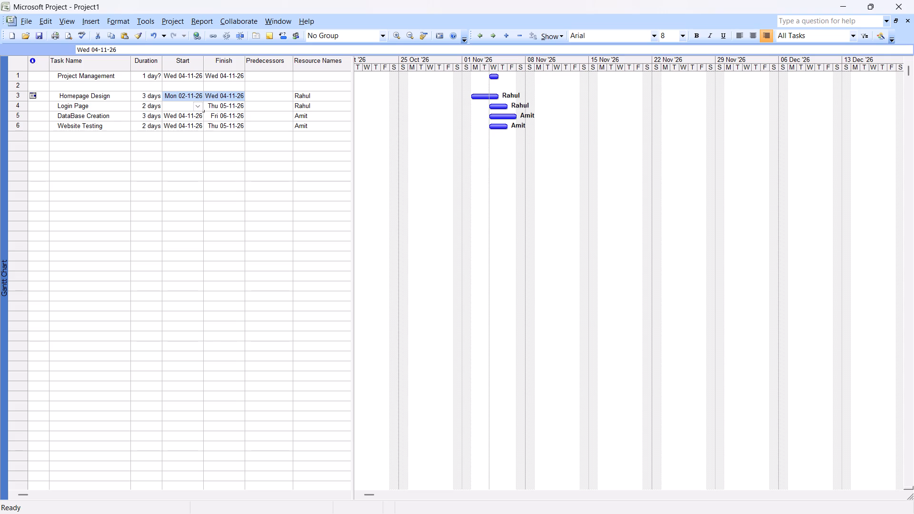
left_click(186, 117)
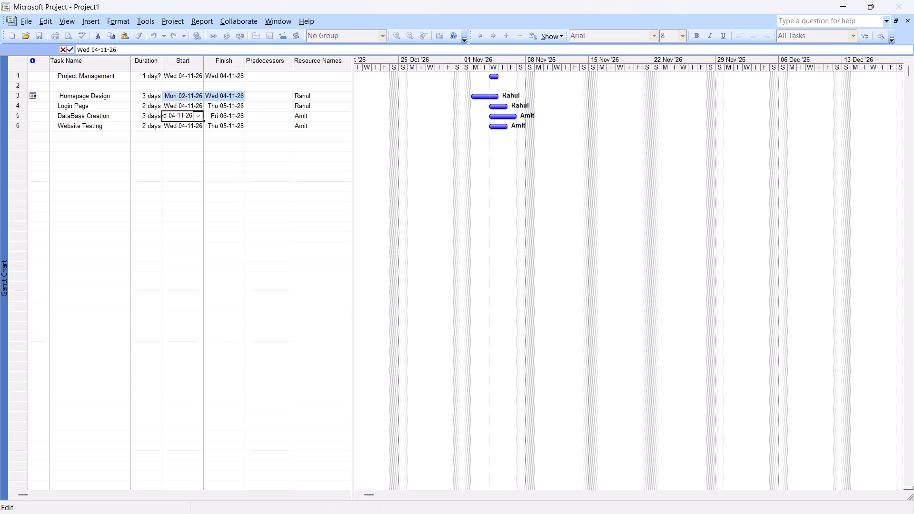
key("BackSpace")
key("5")
key("Return")
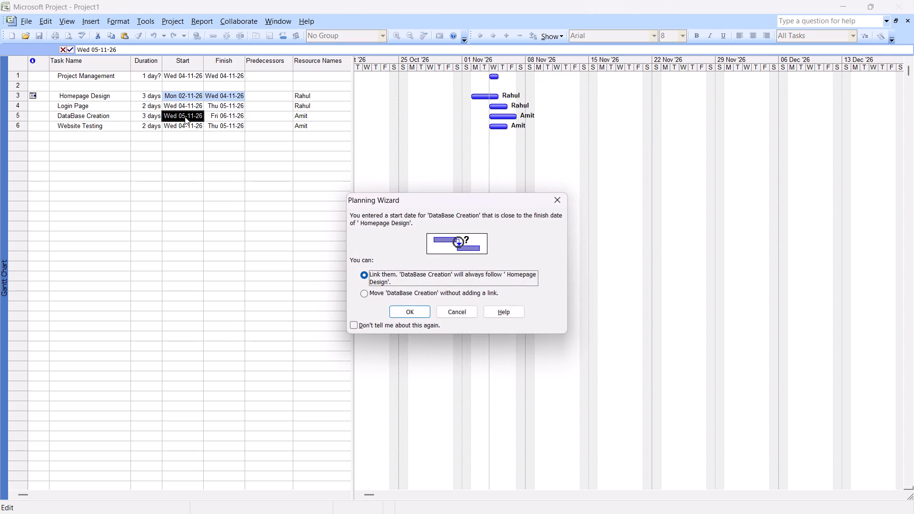
left_click(414, 307)
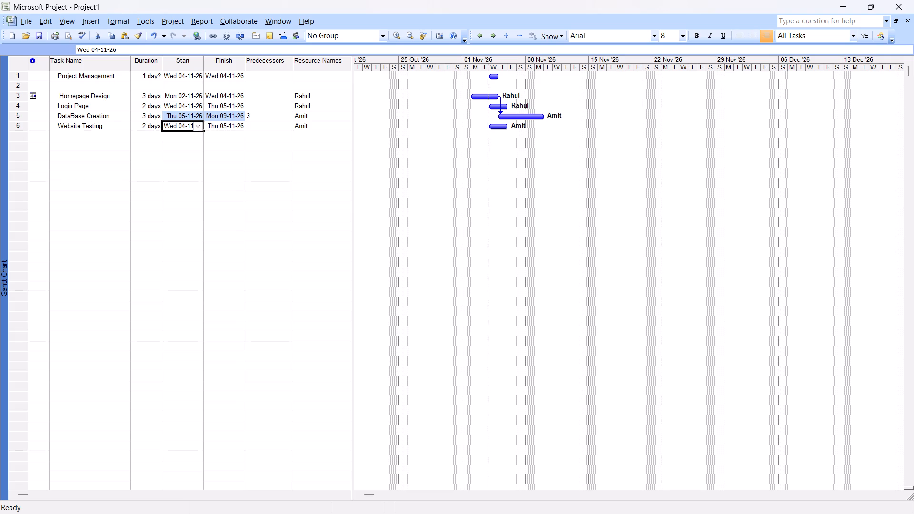
Try to set DataBase Creation's finish date to 06-11-26 directly in the task table.
left_click(223, 115)
left_click(223, 115)
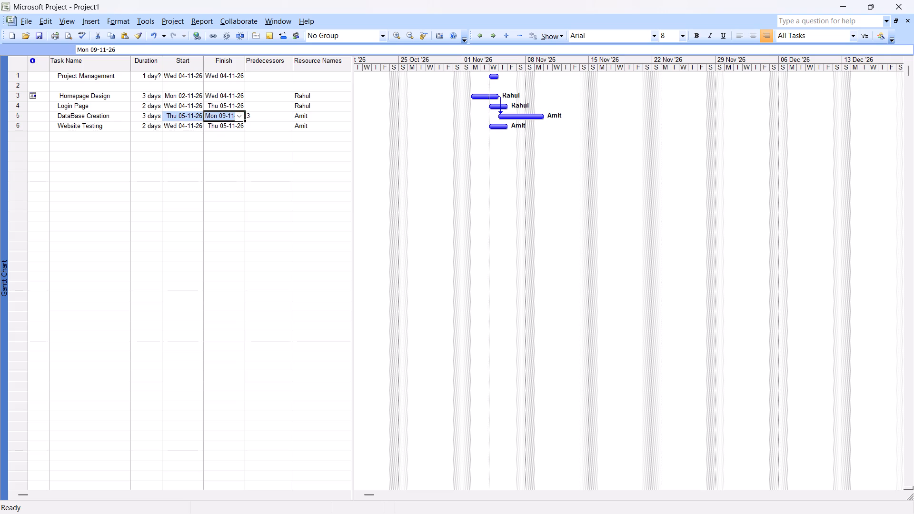
key("Right")
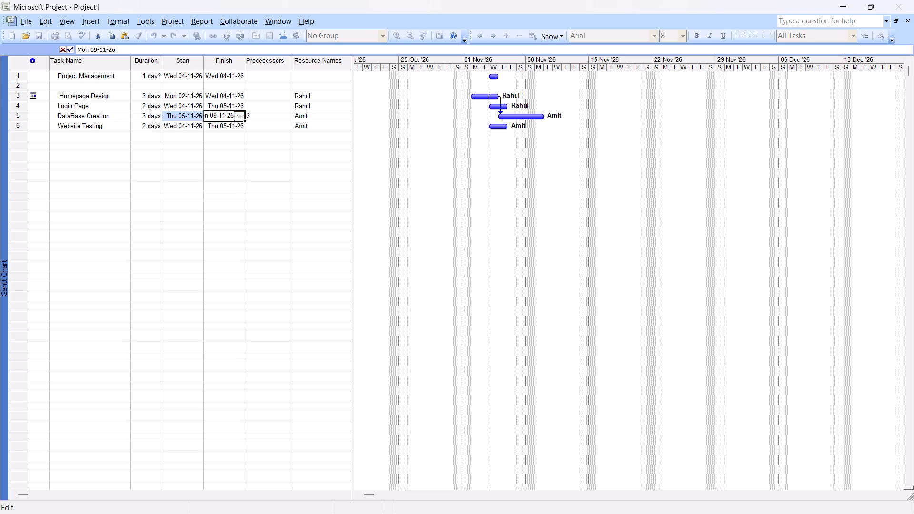
key("Right")
key("Right")
key("Left")
key("Left")
key("BackSpace")
key("6")
key("Return")
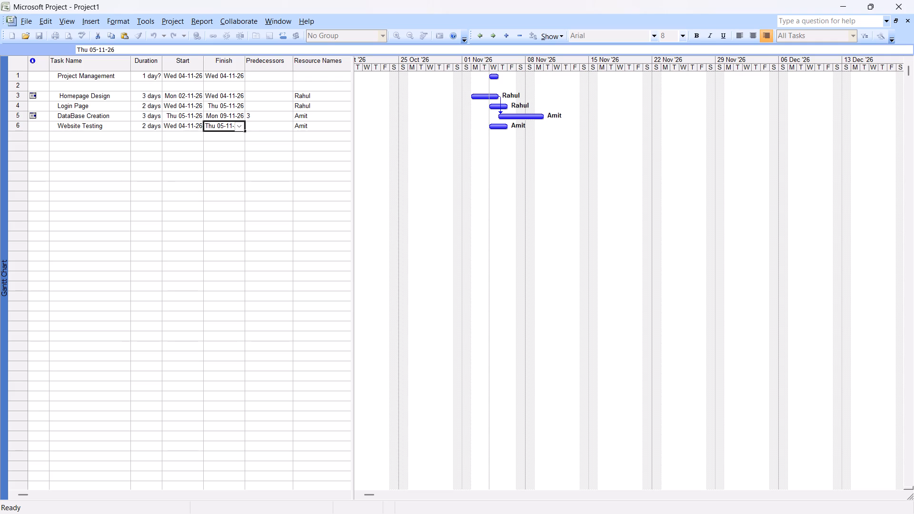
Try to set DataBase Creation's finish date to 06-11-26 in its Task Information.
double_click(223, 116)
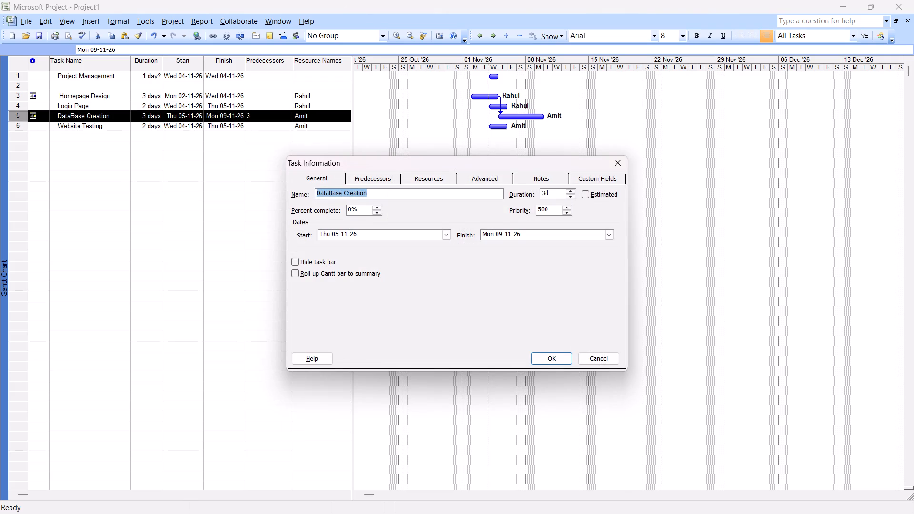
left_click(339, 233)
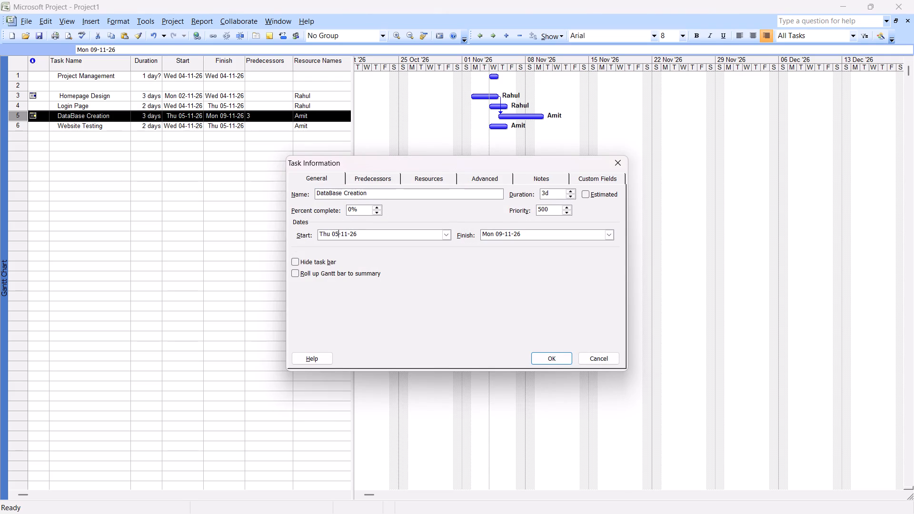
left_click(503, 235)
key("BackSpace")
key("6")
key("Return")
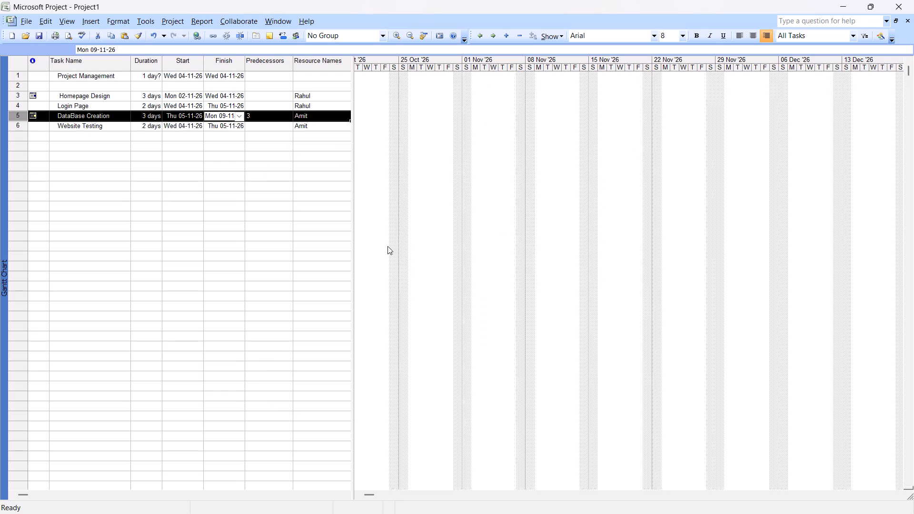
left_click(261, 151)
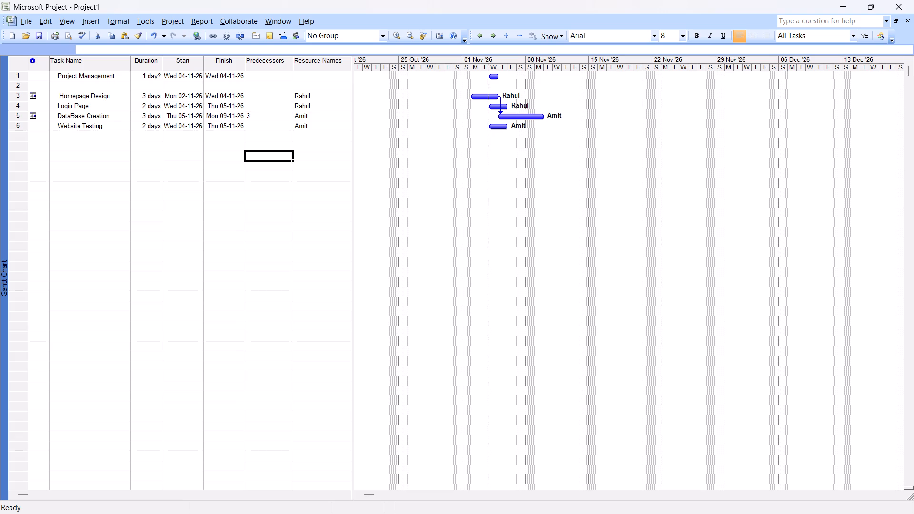
Set Website Testing's finish date to 07-11-26, accepting the move to the previous working day, Fri 06 Nov '26.
left_click(196, 126)
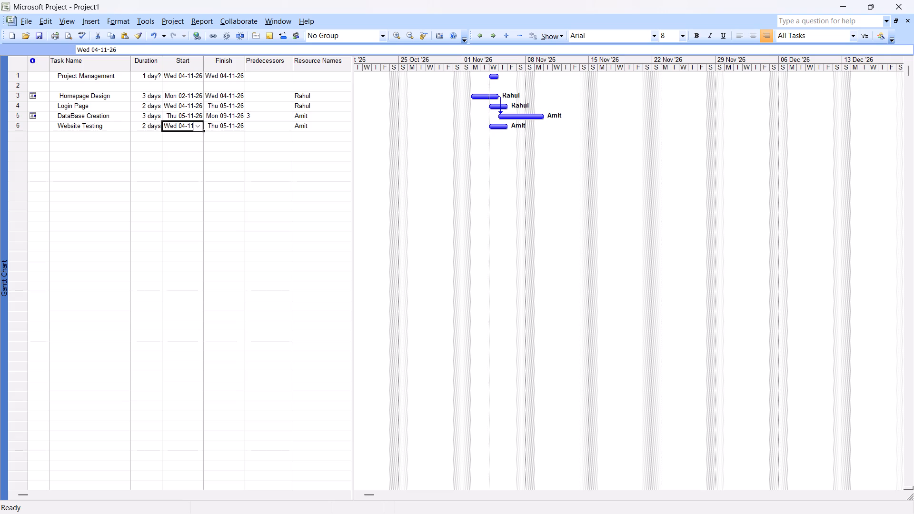
left_click(185, 111)
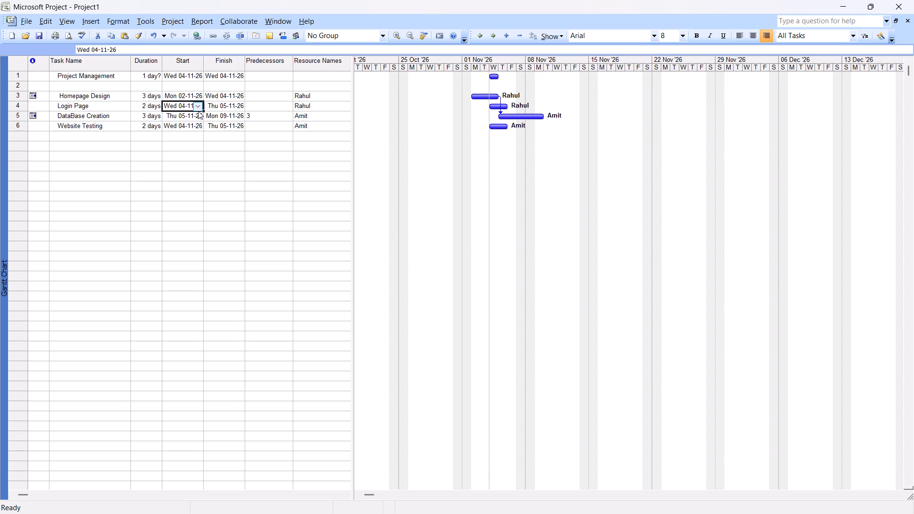
left_click(220, 128)
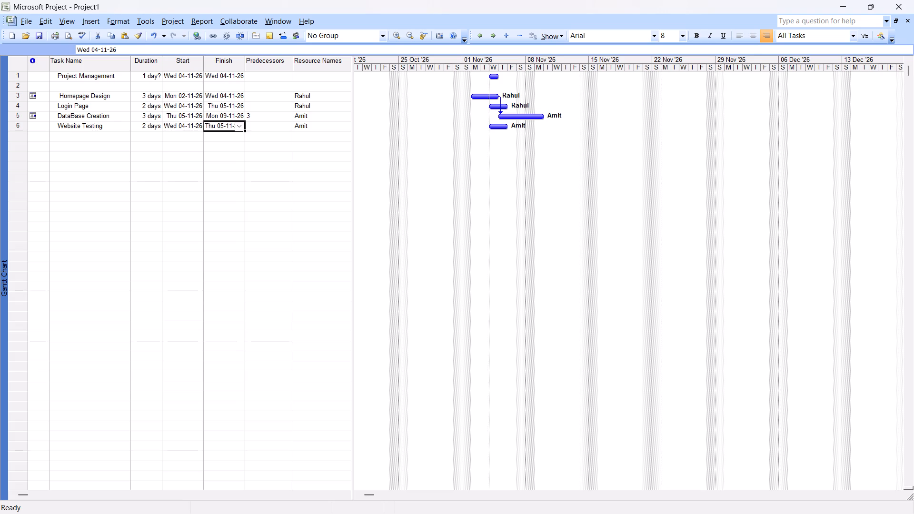
left_click(237, 128)
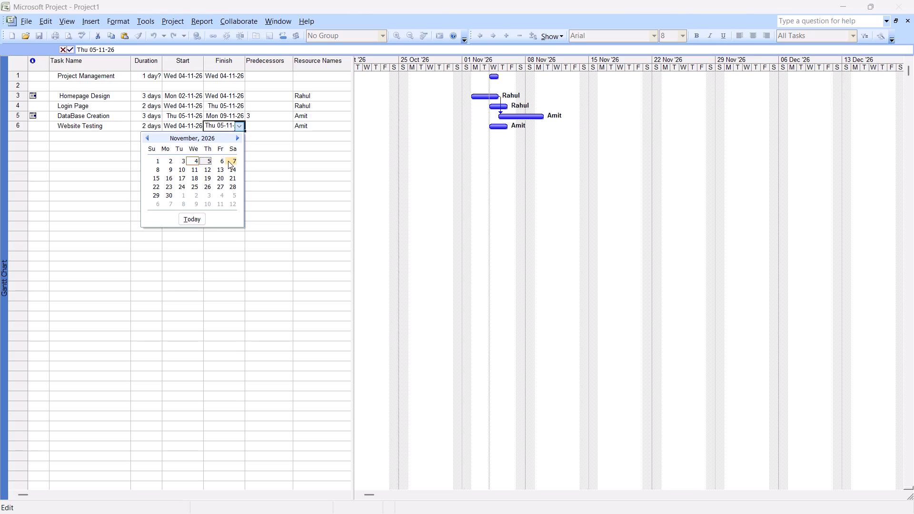
left_click(229, 161)
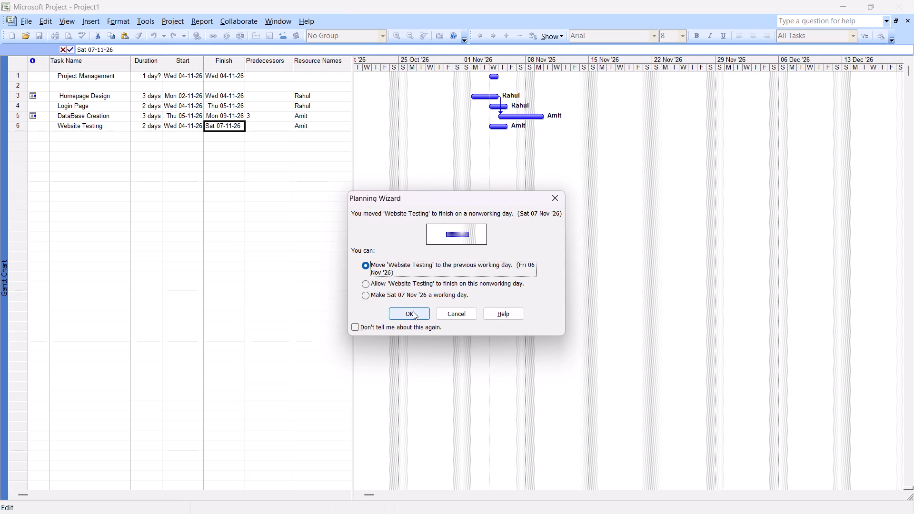
left_click(413, 311)
left_click(232, 181)
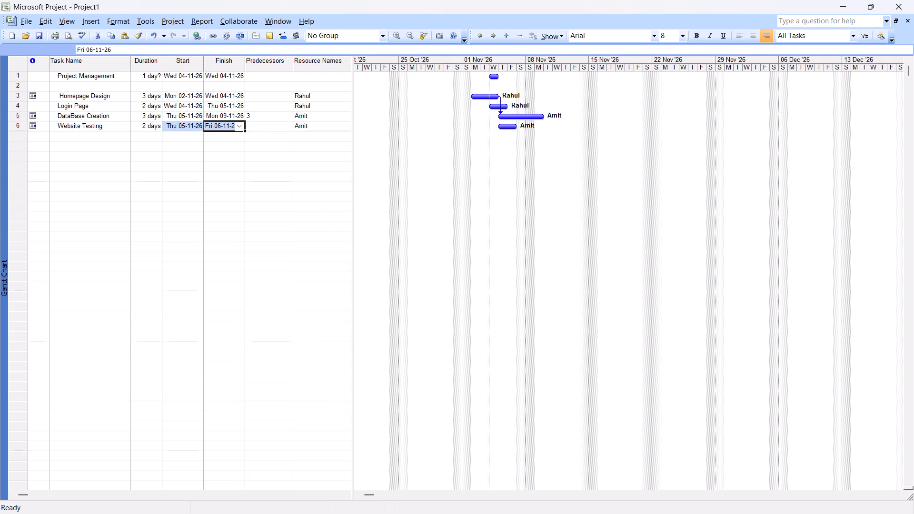
left_click(189, 152)
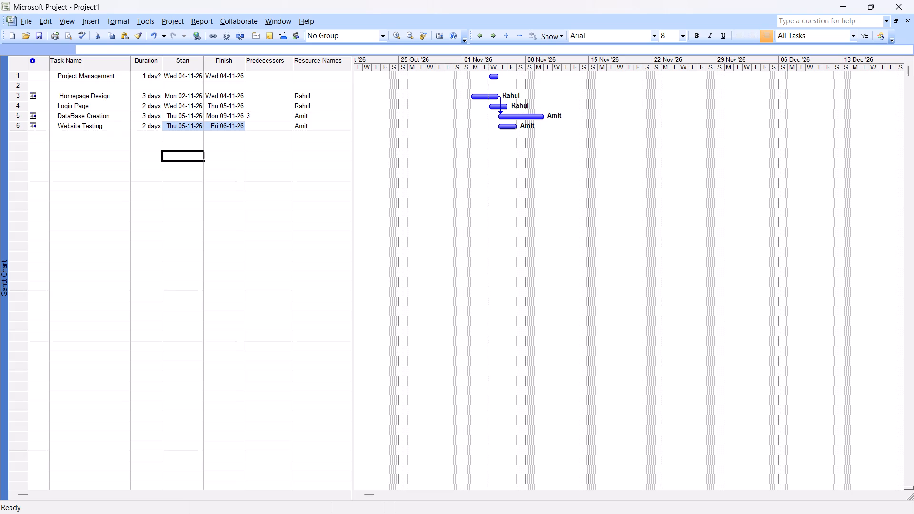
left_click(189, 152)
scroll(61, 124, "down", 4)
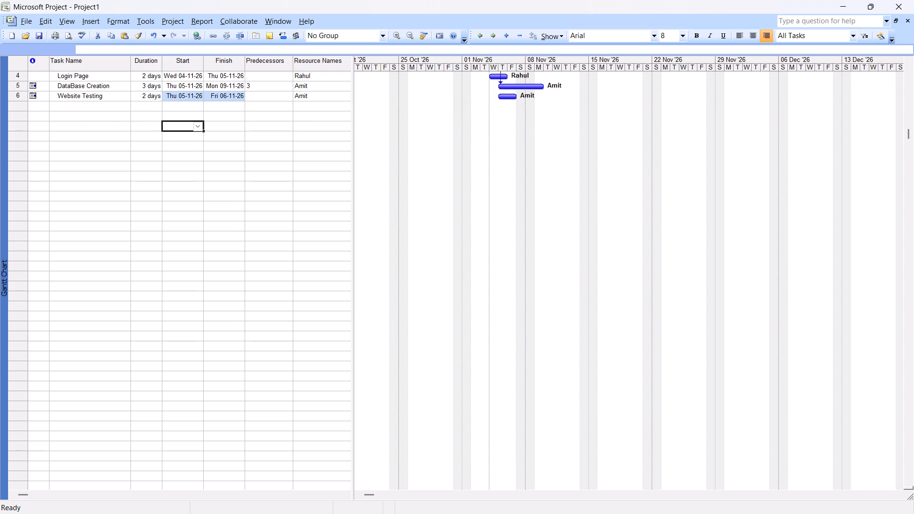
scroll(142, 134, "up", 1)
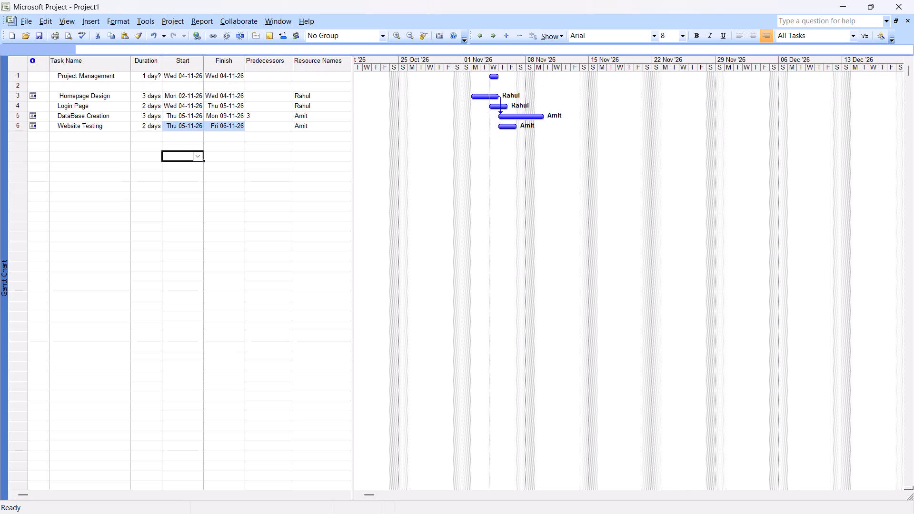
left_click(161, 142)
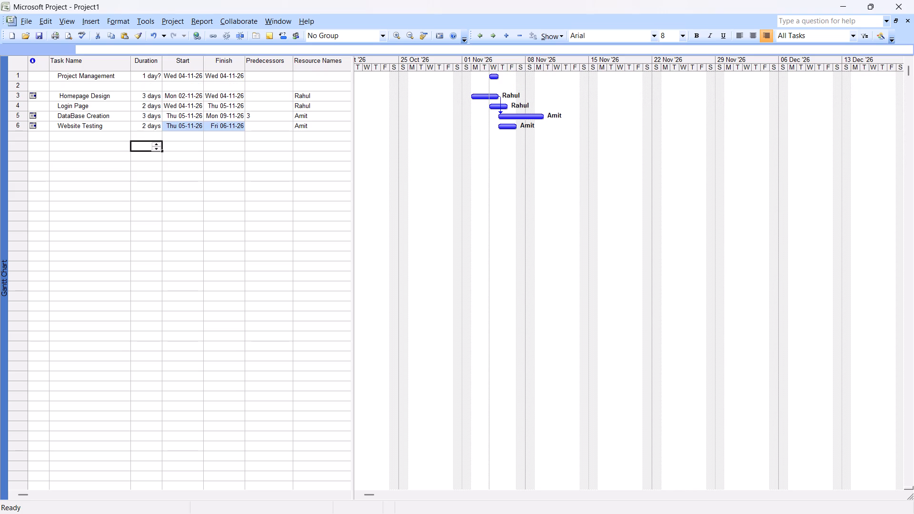
Insert five blank task rows between Project Management and Homepage Design, at row 2.
left_click(98, 87)
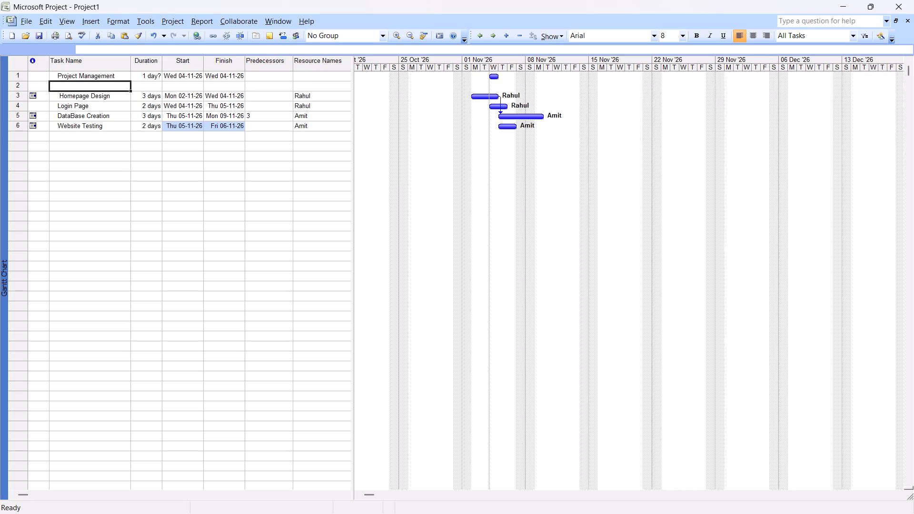
key("ctrl+plus")
key("ctrl+plus")
key("ctrl+plus")
key("ctrl+plus")
key("ctrl+plus")
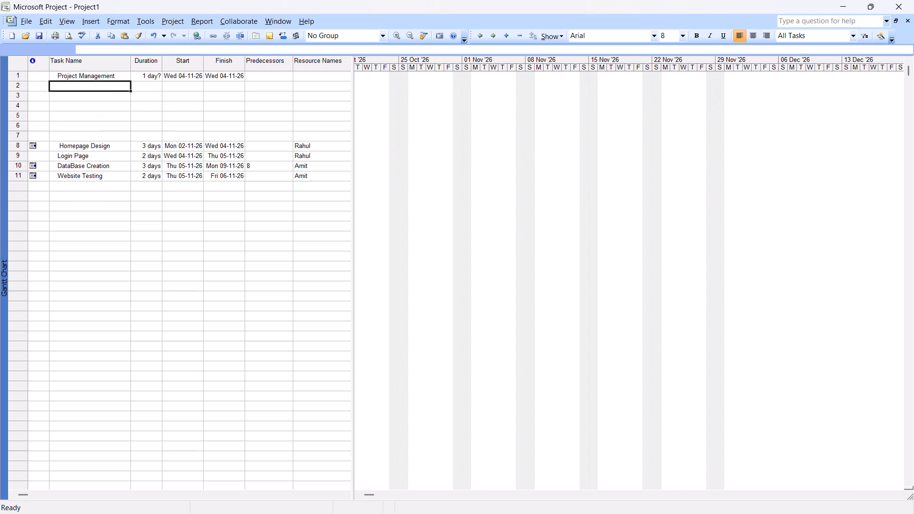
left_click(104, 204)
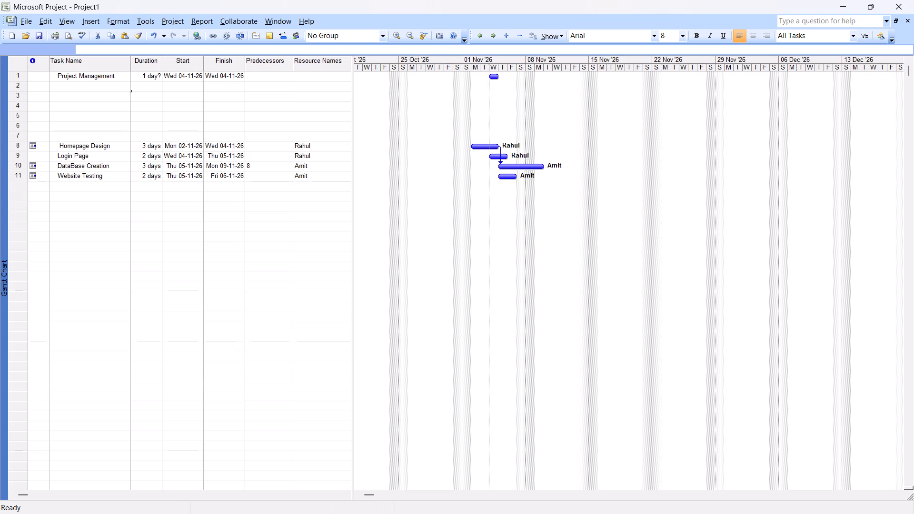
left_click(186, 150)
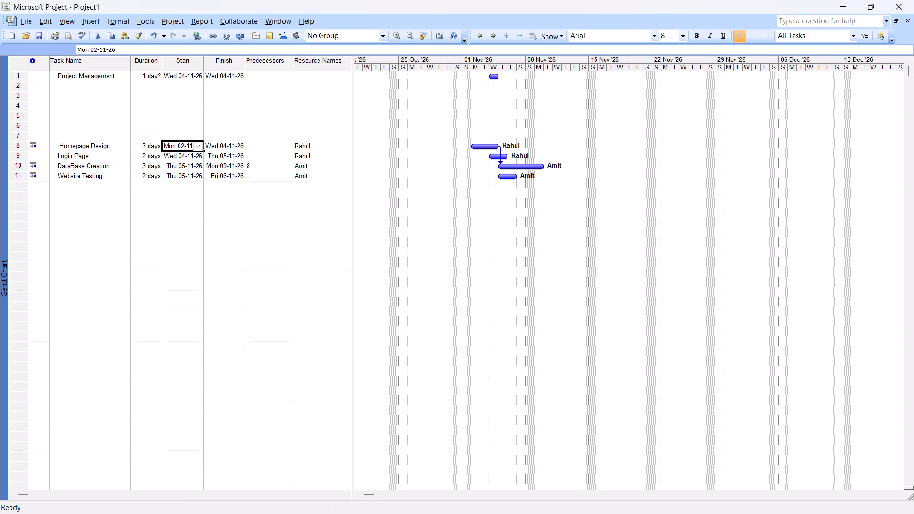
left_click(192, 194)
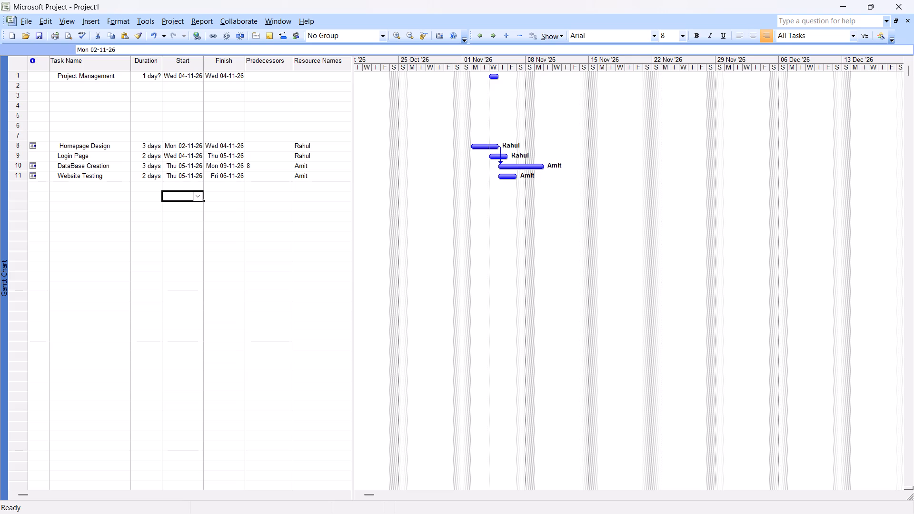
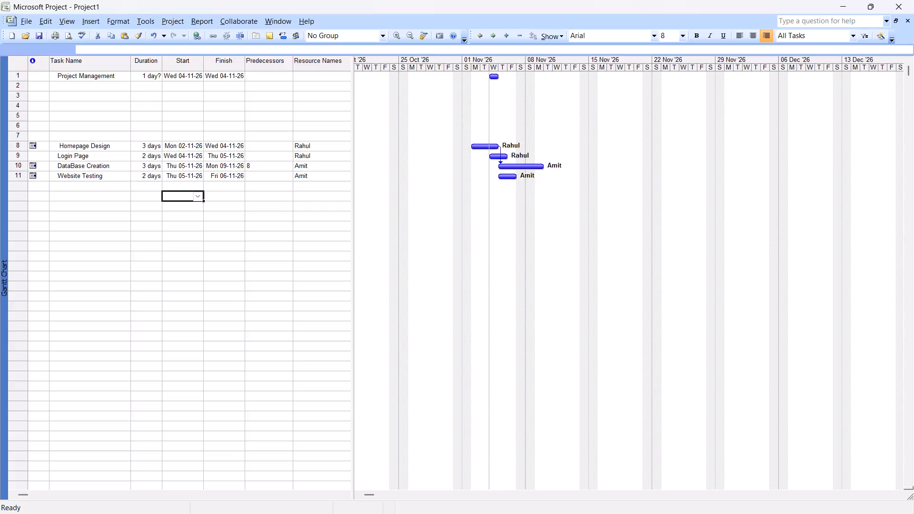
Check the standard rates of Rahul and Amit in the Resource Sheet and return to the Gantt Chart.
left_click(62, 22)
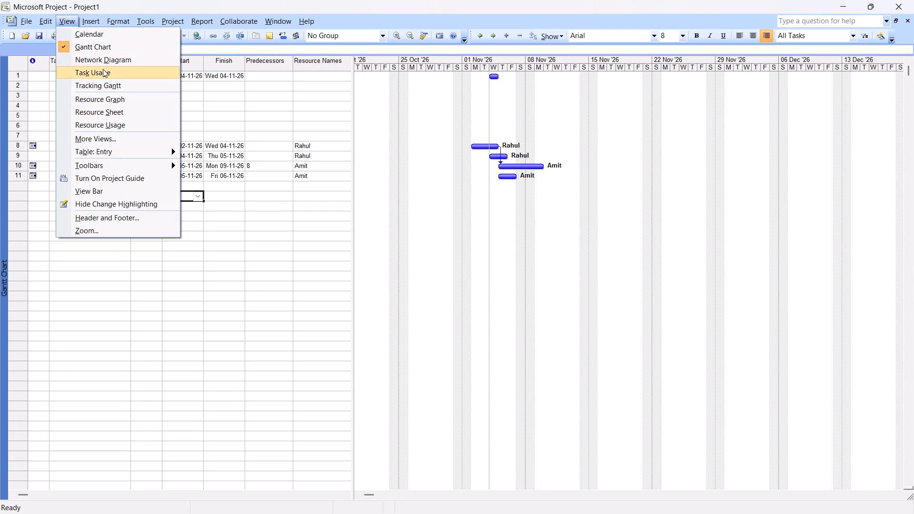
left_click(109, 112)
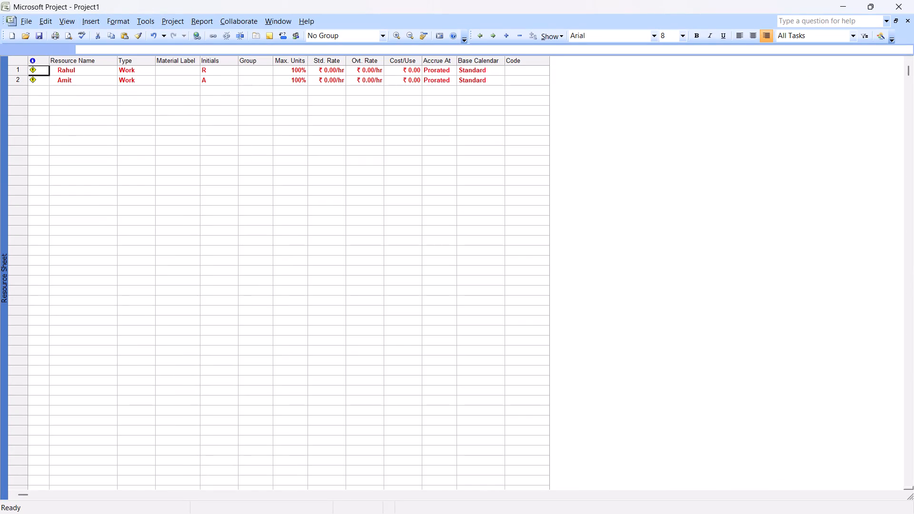
left_click(339, 76)
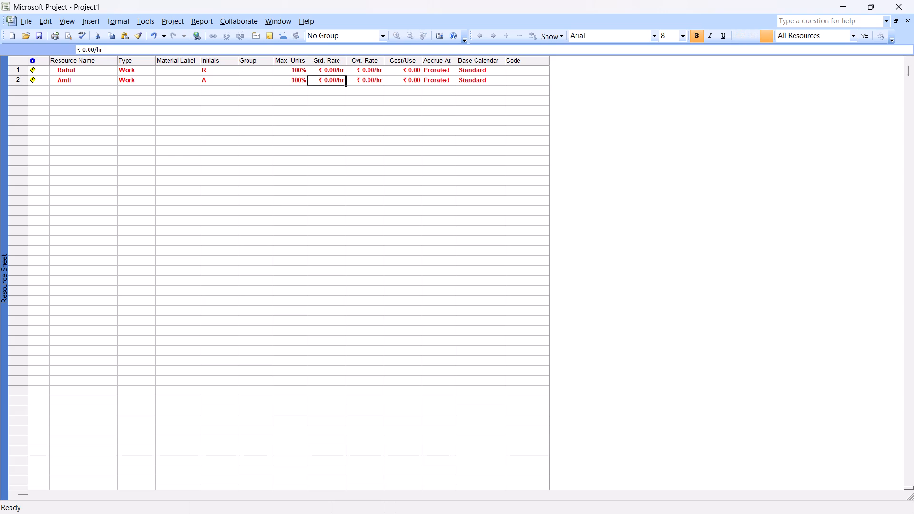
left_click_drag(68, 22, 89, 65)
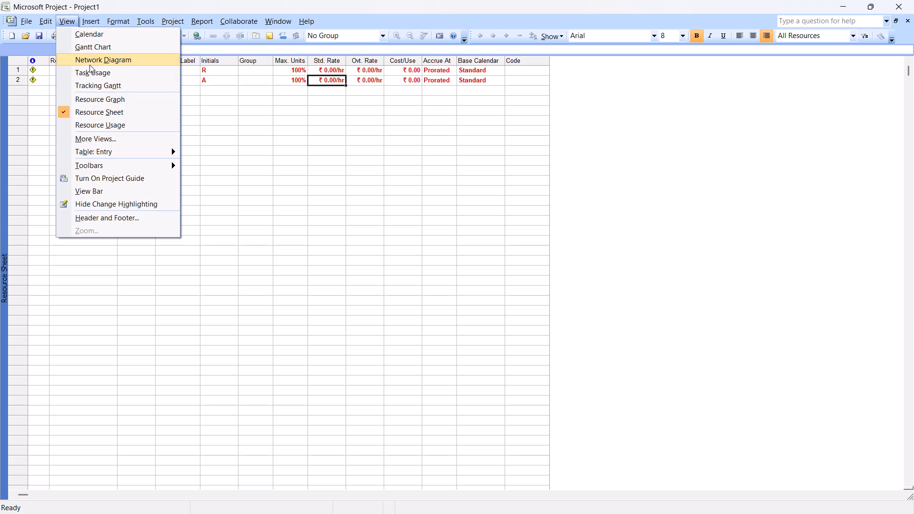
left_click_drag(89, 65, 123, 44)
left_click_drag(123, 44, 208, 160)
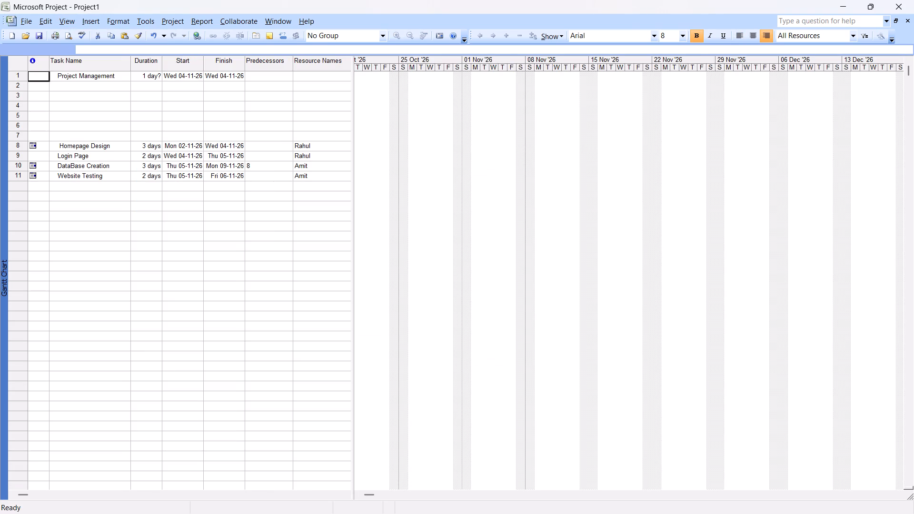
left_click_drag(208, 160, 215, 168)
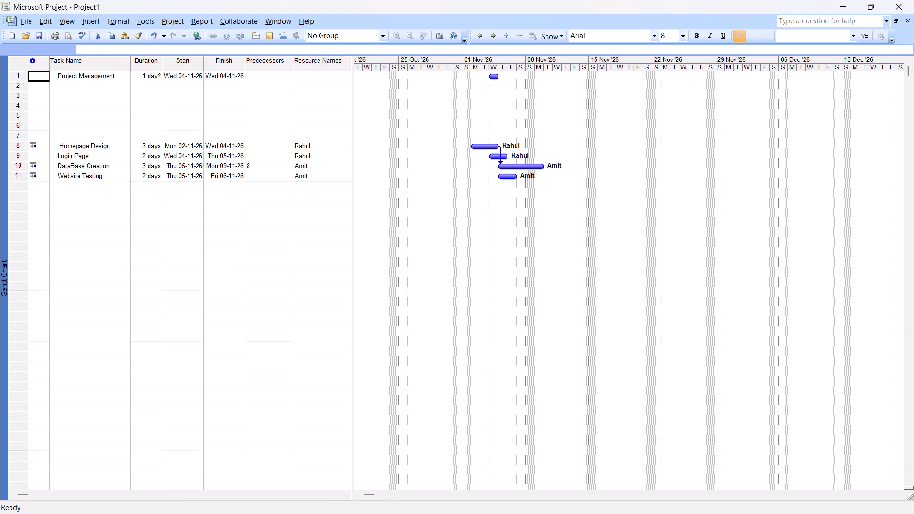
Set DataBase Creation's start date to 06-11-26 in its Task Information.
double_click(188, 167)
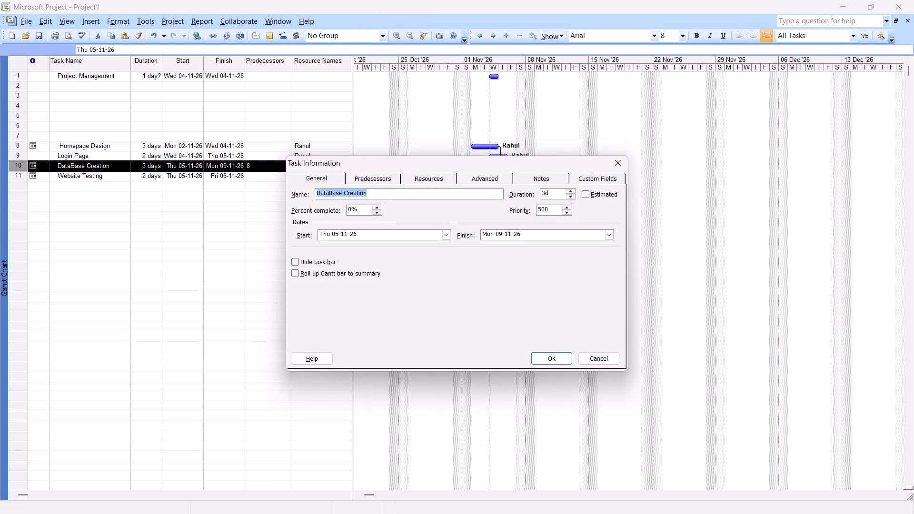
left_click(336, 235)
key("Right")
key("BackSpace")
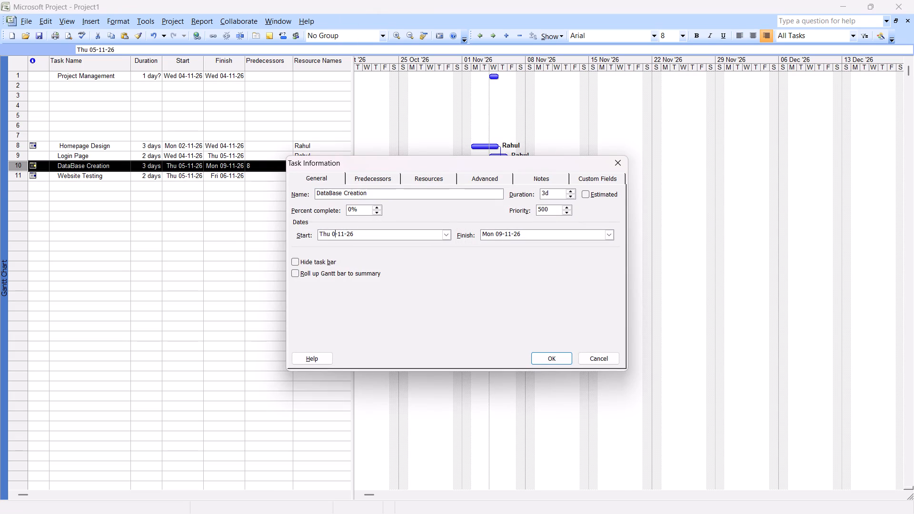
key("6")
key("Return")
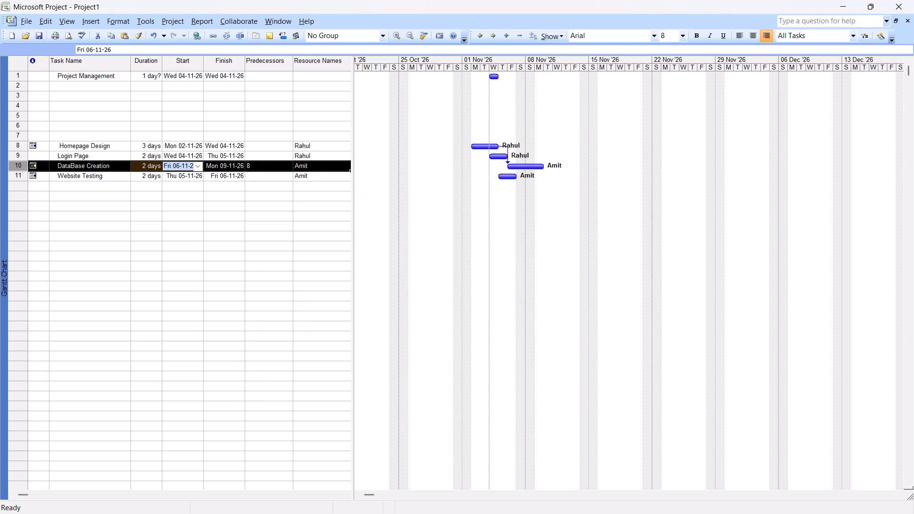
left_click(238, 188)
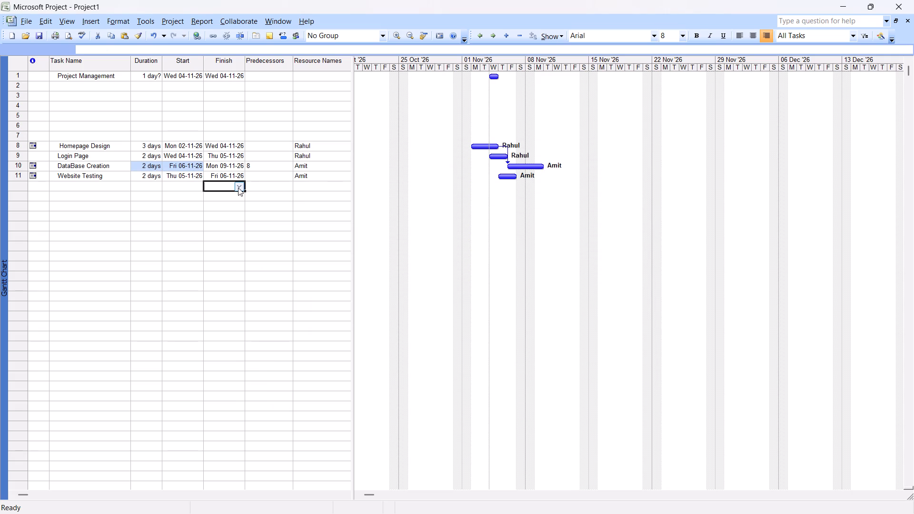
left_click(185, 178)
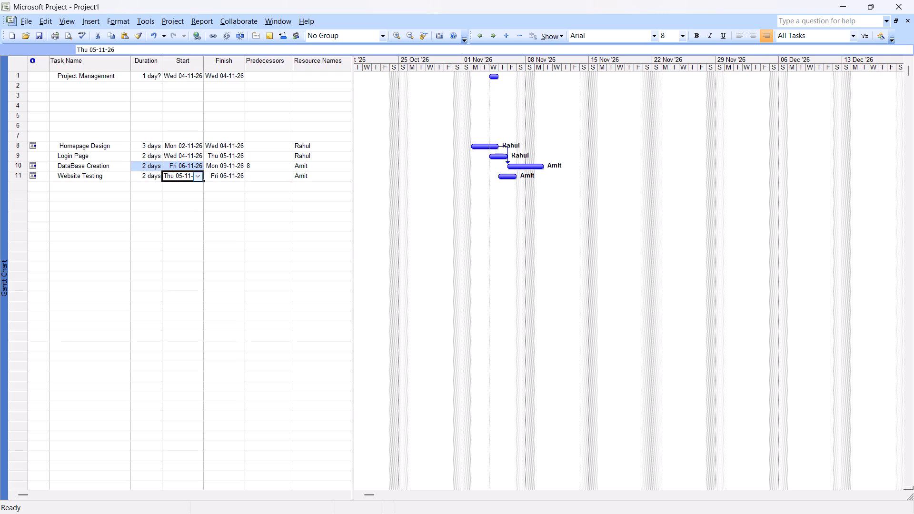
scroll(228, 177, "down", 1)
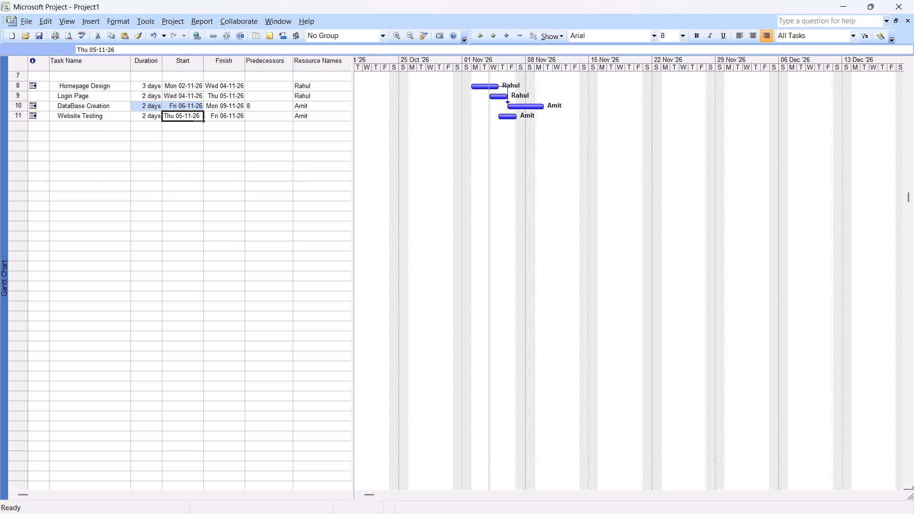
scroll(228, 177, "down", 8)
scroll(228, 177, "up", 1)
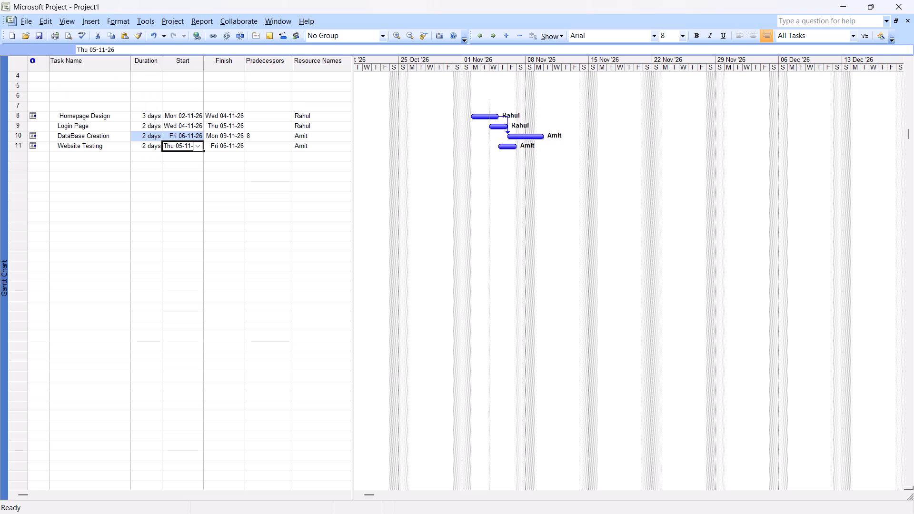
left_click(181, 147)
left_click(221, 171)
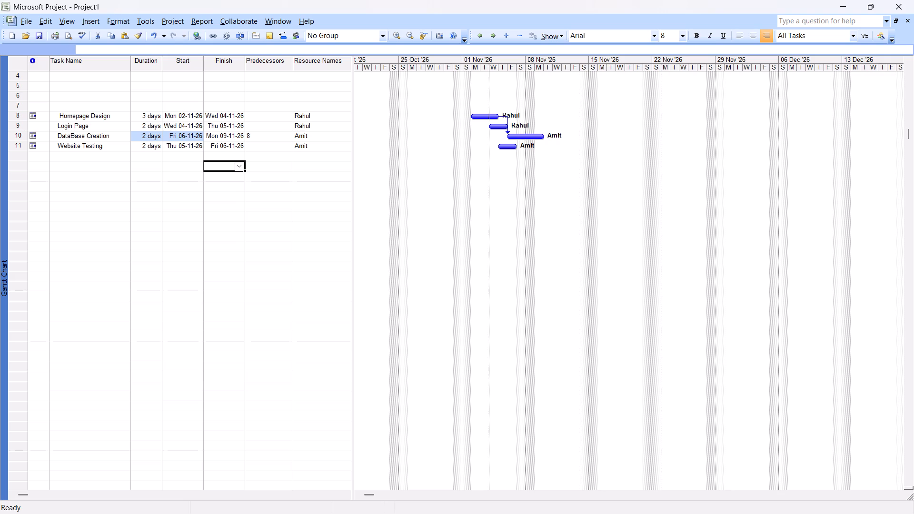
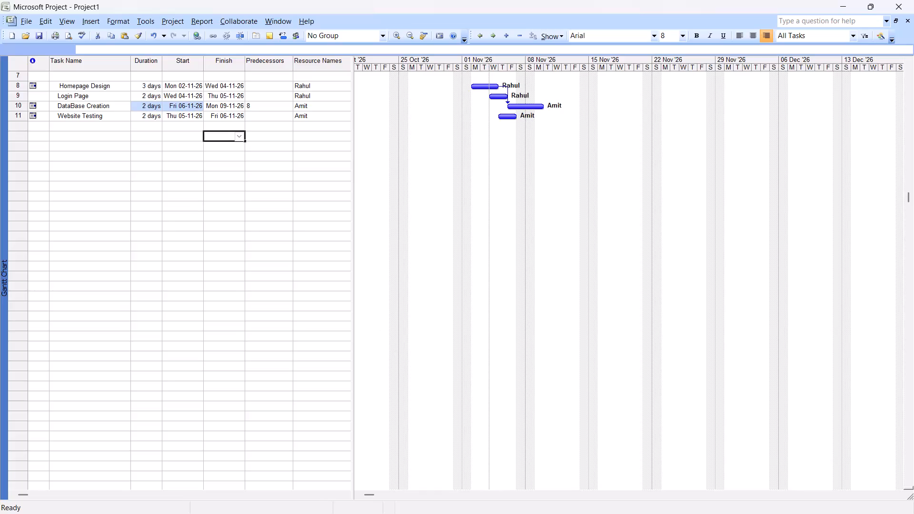
In the Resource Sheet, rename the resource Rahul as karan.
left_click(67, 21)
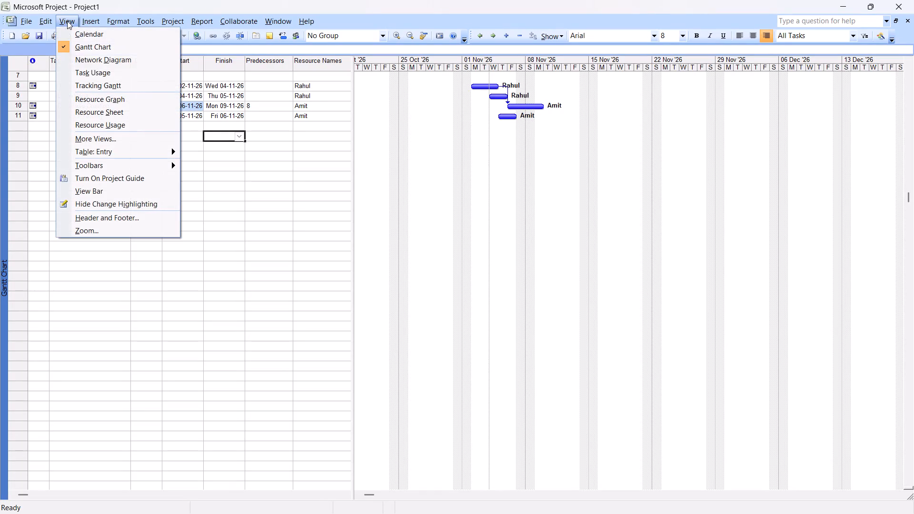
left_click(119, 113)
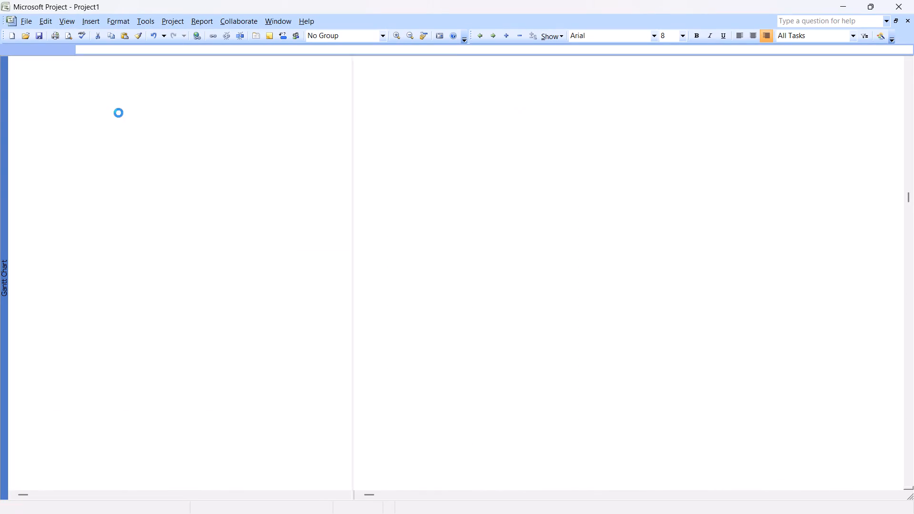
left_click(84, 71)
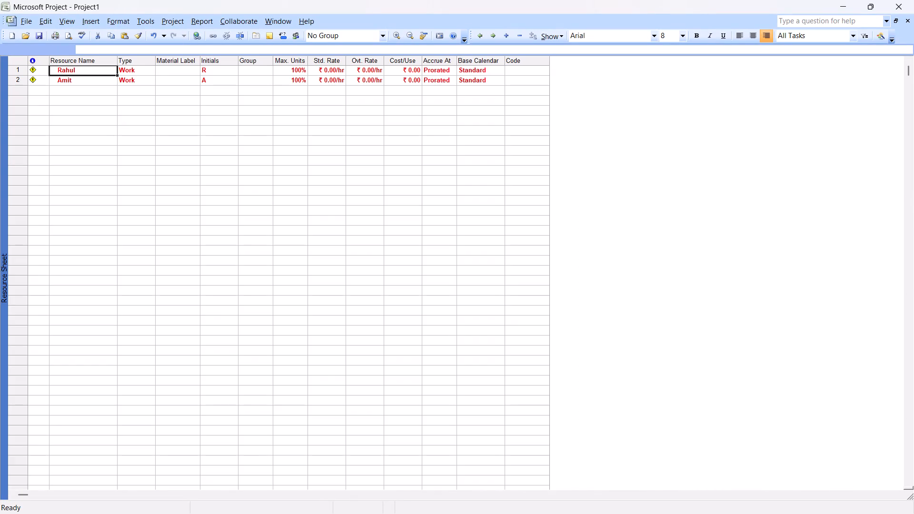
key("BackSpace")
key("BackSpace")
key("BackSpace")
left_click(84, 71)
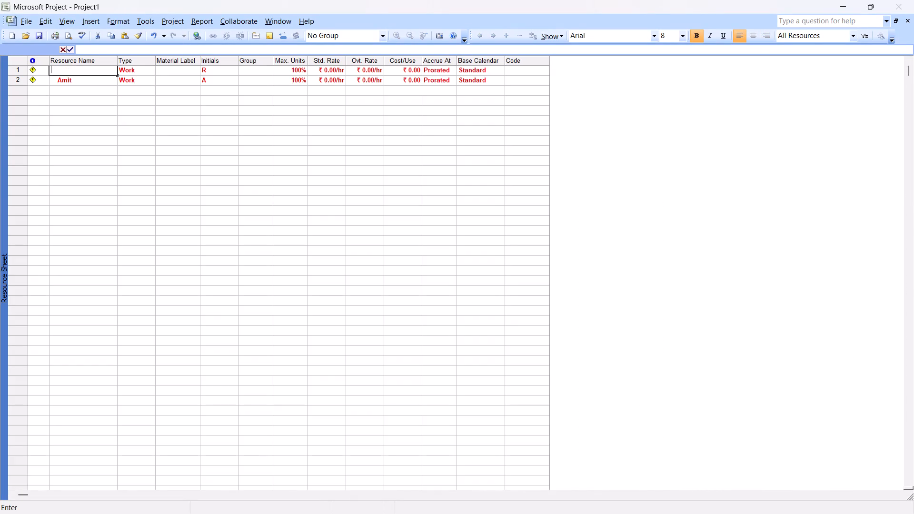
type("karan")
Re-enter the second resource's name as Amit.
left_click(99, 85)
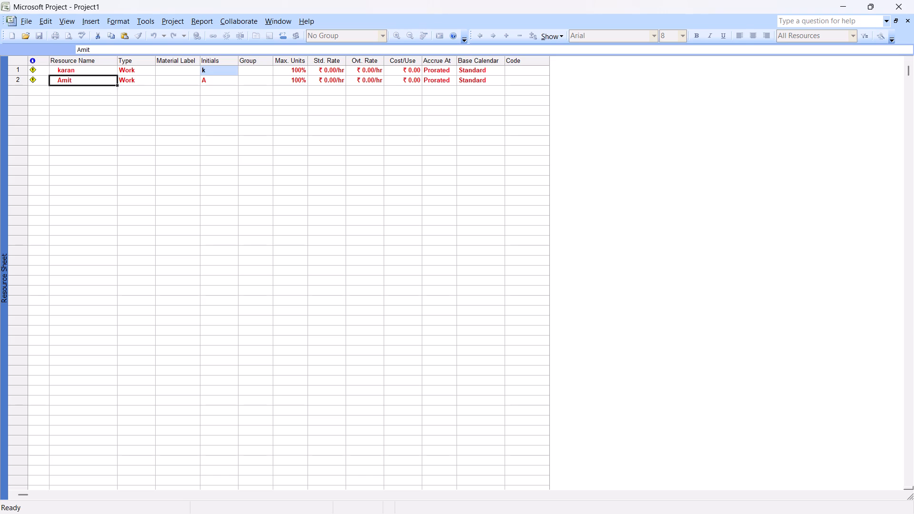
key("BackSpace")
key("BackSpace")
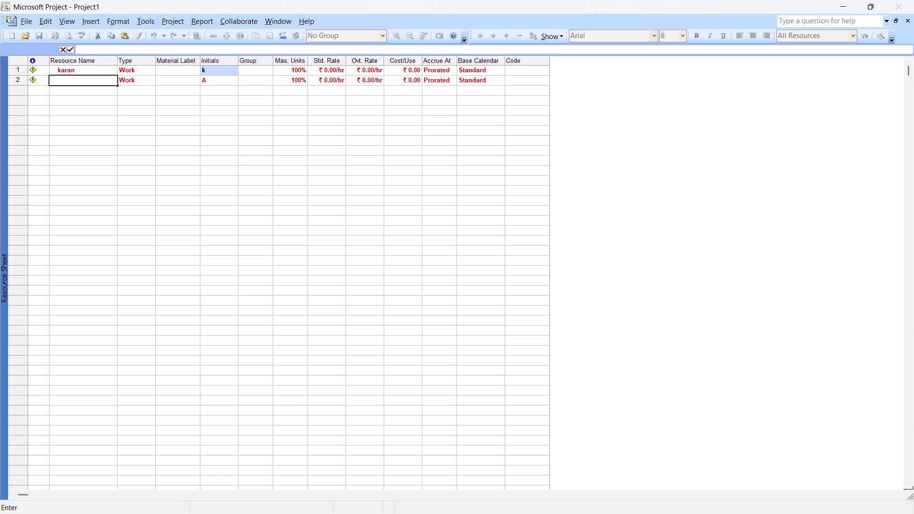
key("shift+a")
type("mit")
key("Return")
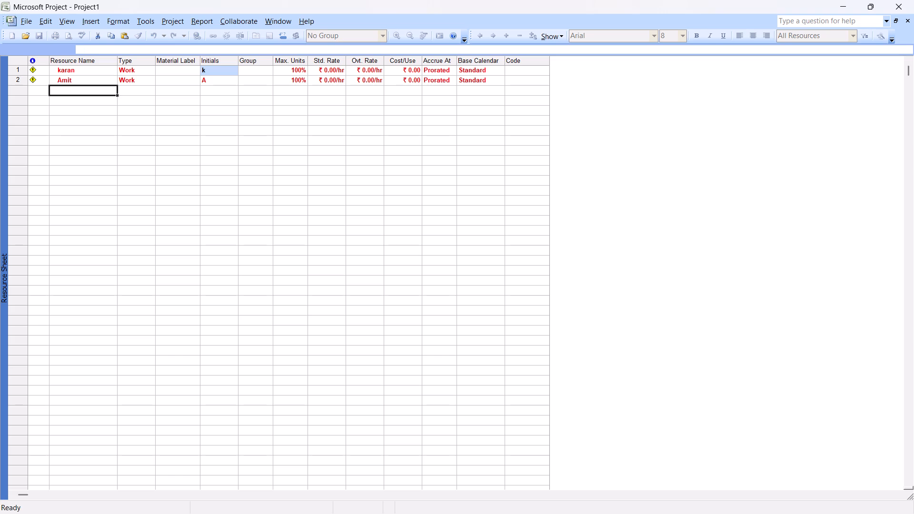
Set karan's maximum units to 50%.
left_click(299, 72)
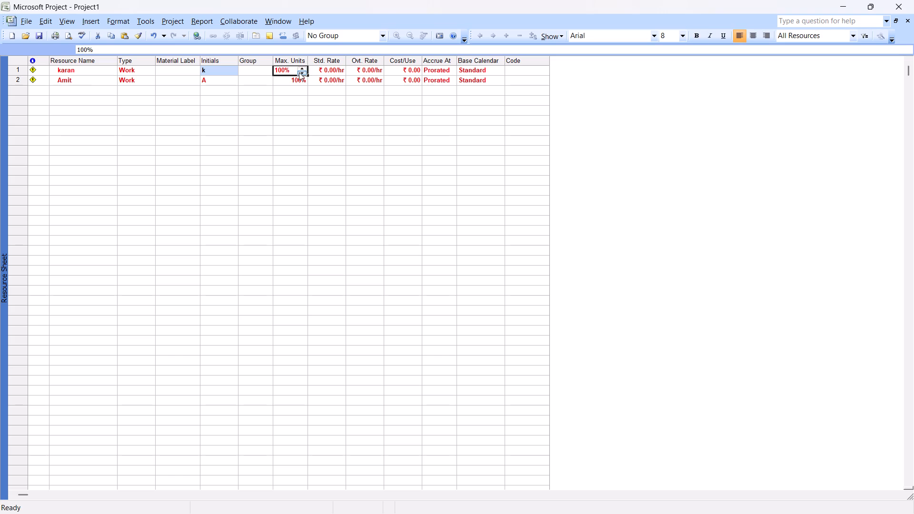
left_click(305, 73)
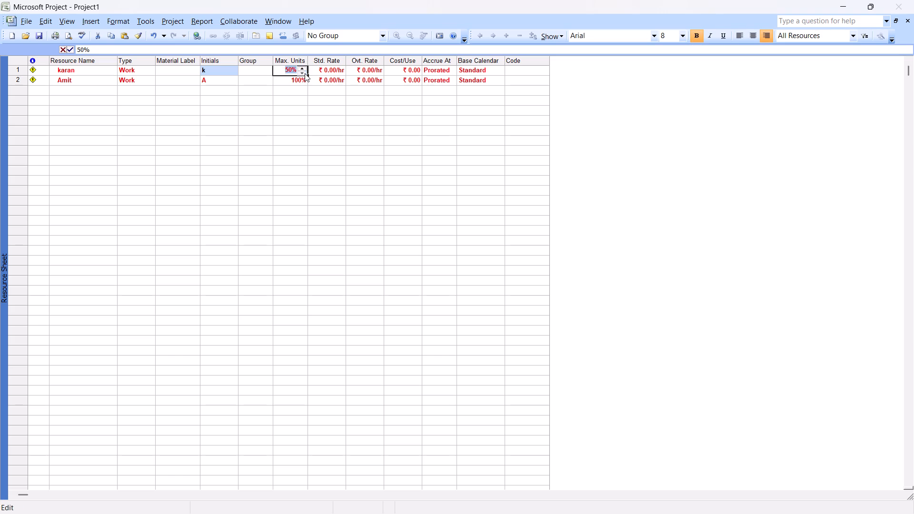
left_click(298, 79)
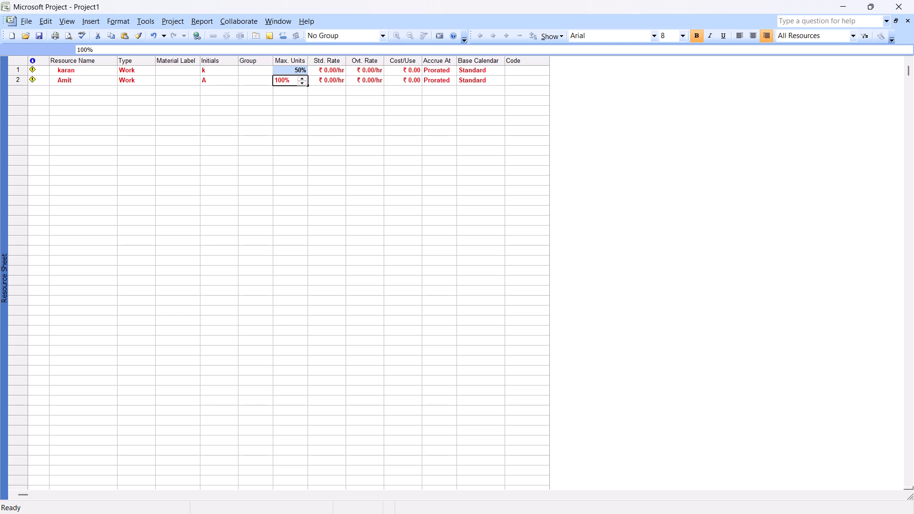
Set the cost per use to 400 for karan and 300 for Amit.
left_click(405, 69)
type("400")
key("Return")
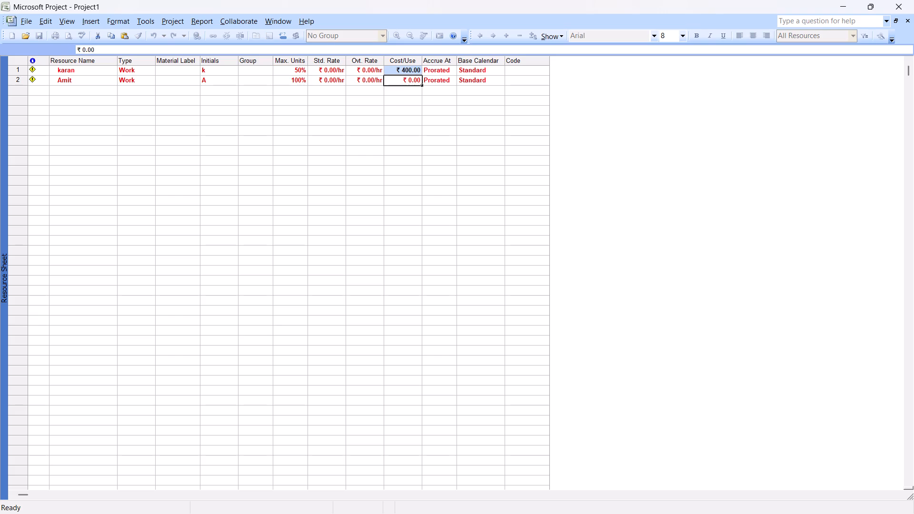
left_click(407, 84)
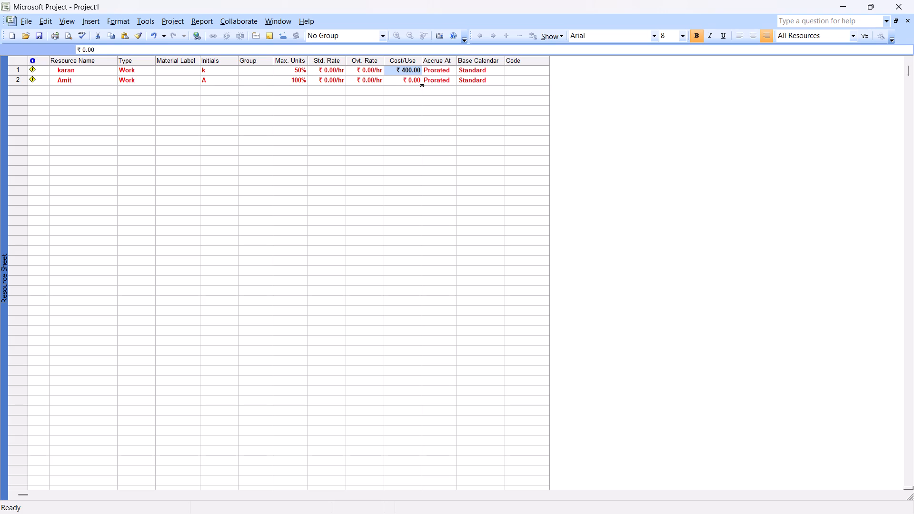
type("3000")
key("BackSpace")
key("Return")
key("Return")
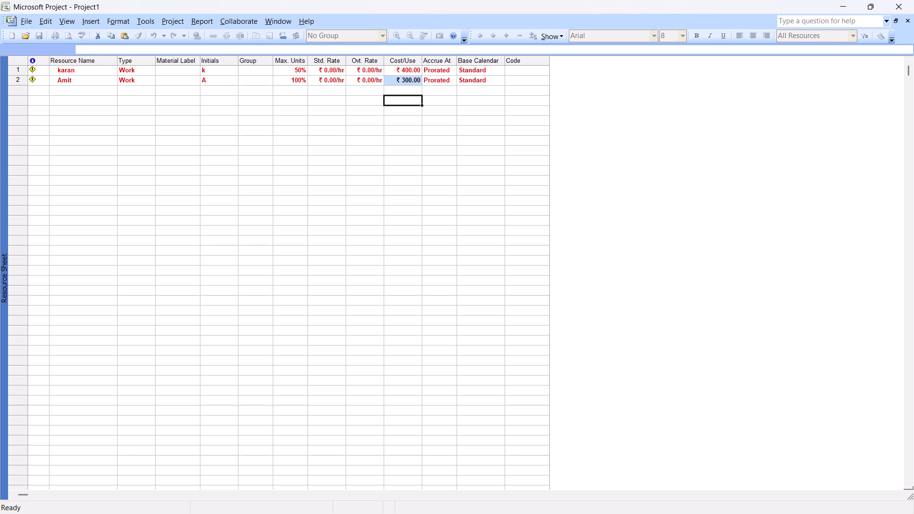
left_click(438, 107)
left_click(336, 93)
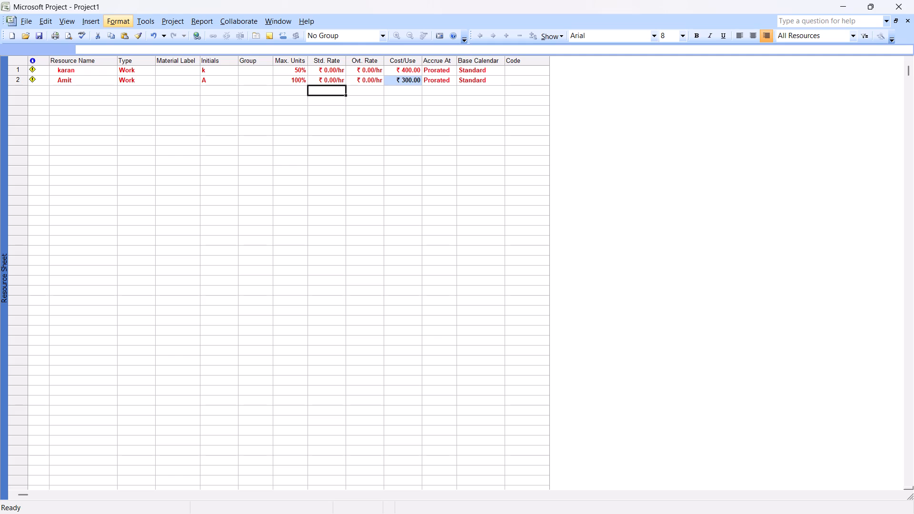
Return to the Gantt Chart and cut the task name Homepage Design from row 8.
left_click_drag(65, 23, 108, 88)
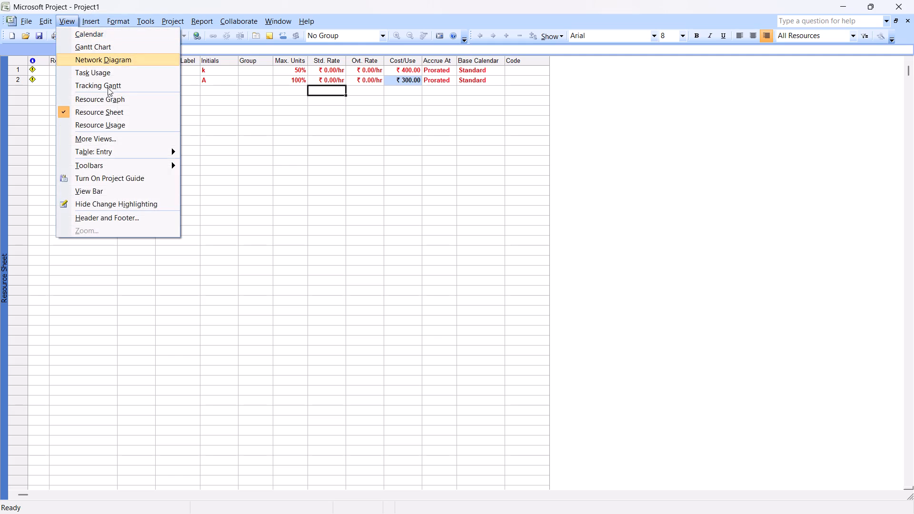
left_click_drag(108, 88, 103, 56)
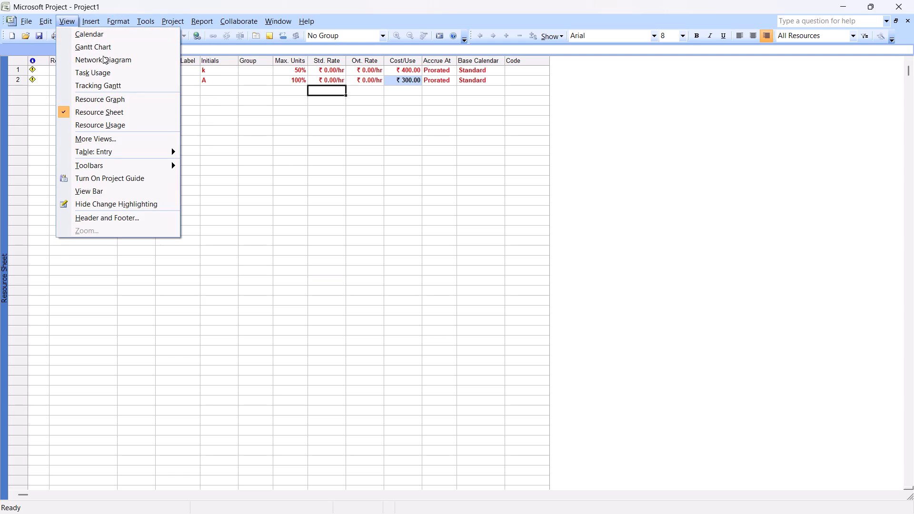
left_click_drag(103, 56, 99, 49)
left_click(99, 49)
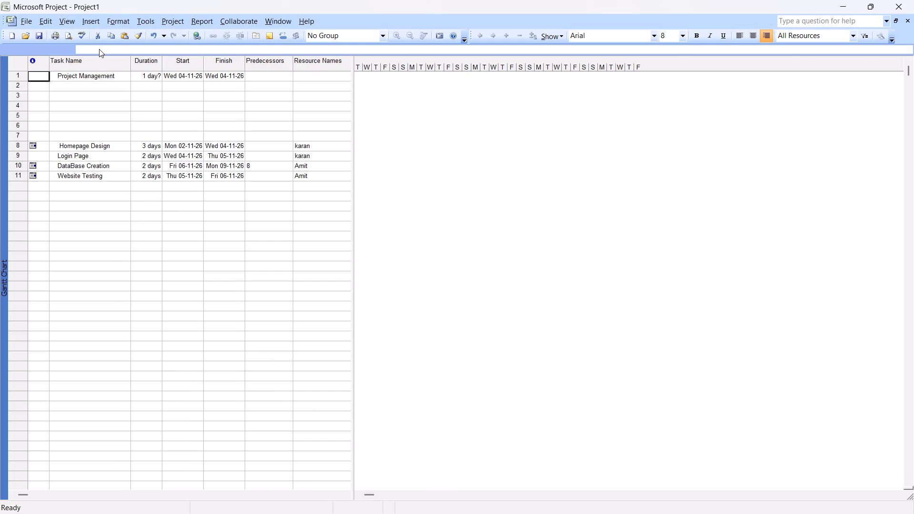
left_click(142, 162)
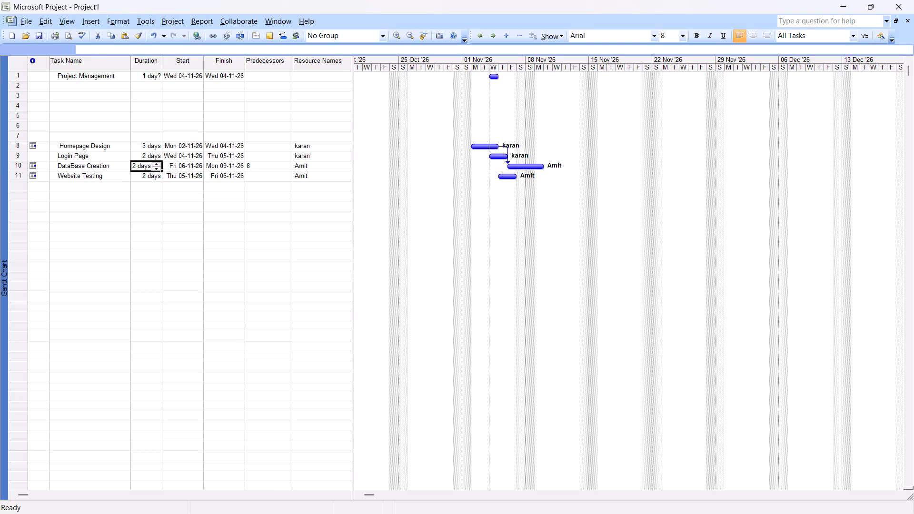
left_click(113, 148)
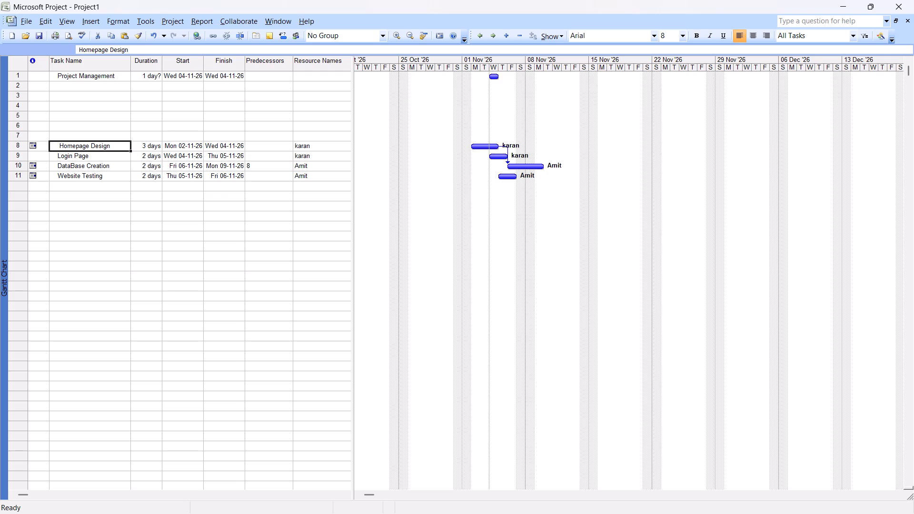
left_click(138, 147)
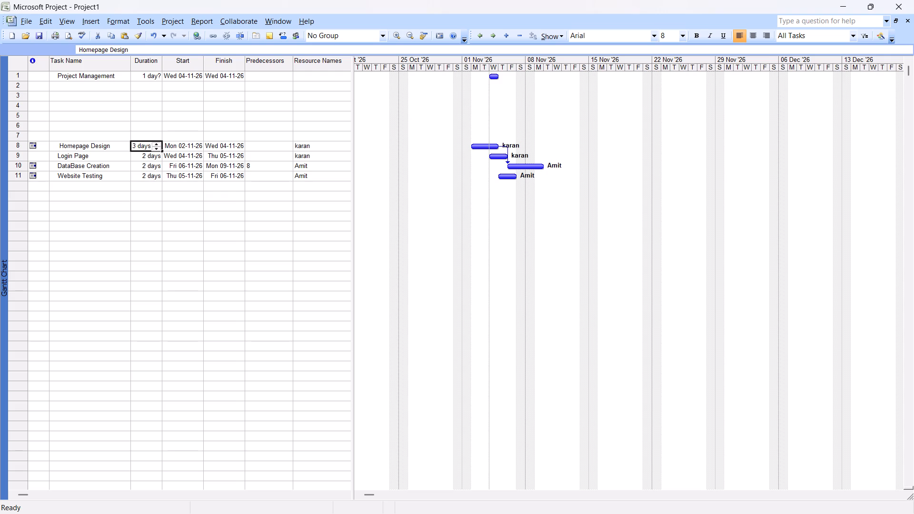
right_click(117, 148)
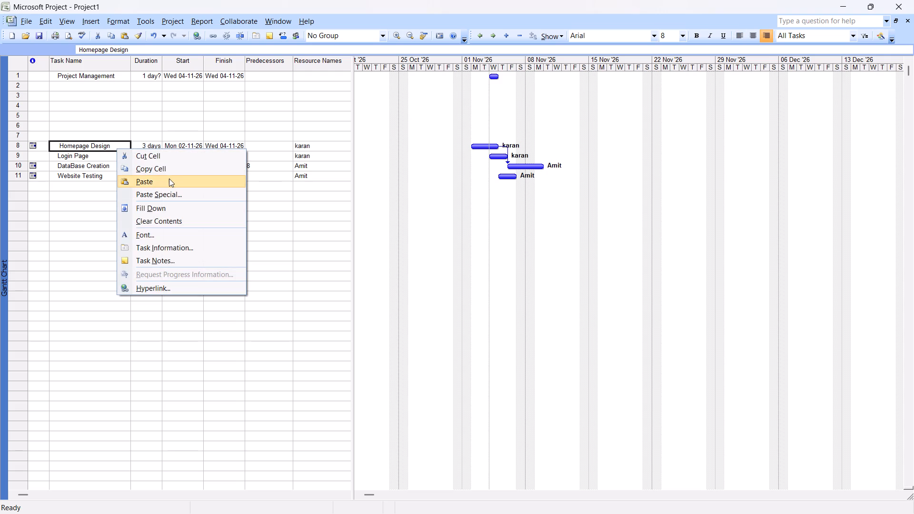
left_click(163, 159)
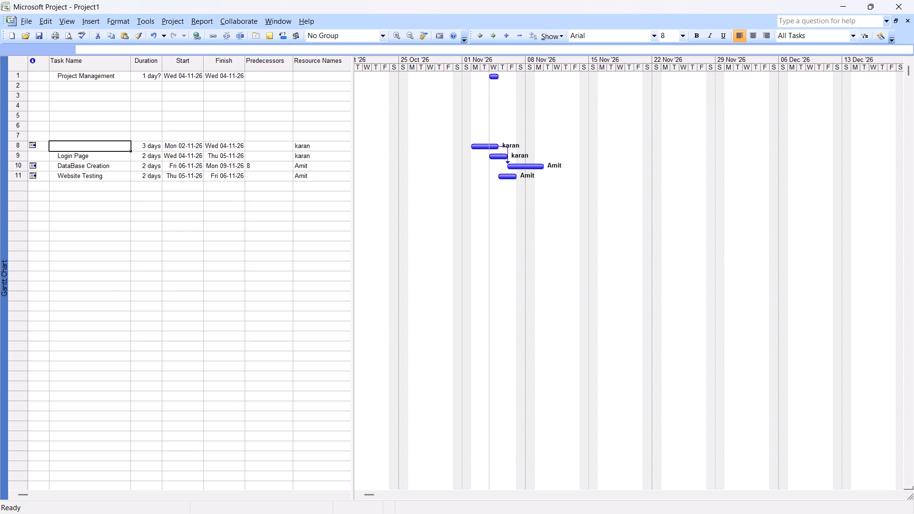
Shorten the task name Login Page in row 9 to Login.
left_click(119, 159)
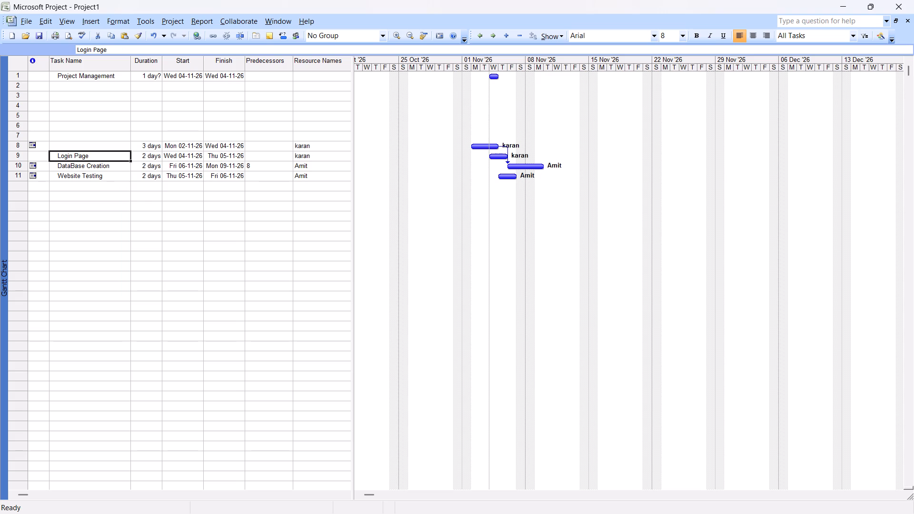
left_click(119, 159)
left_click(119, 159)
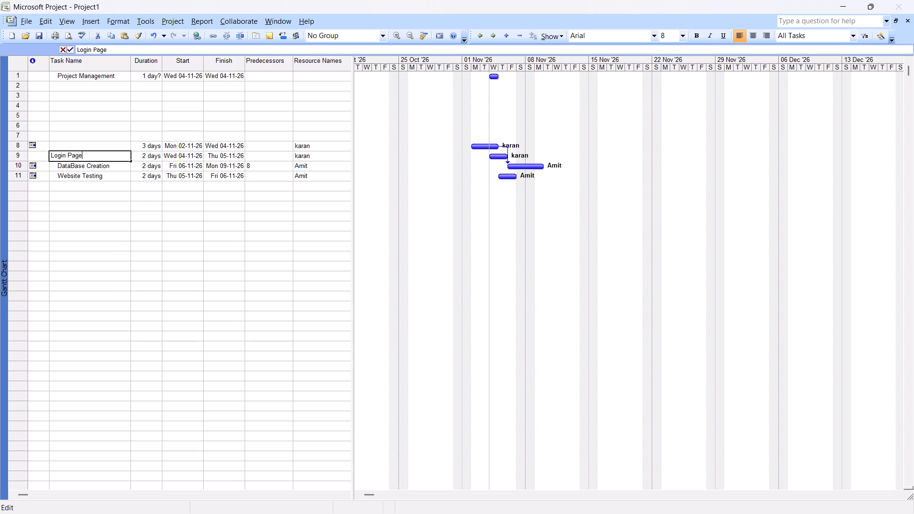
key("BackSpace")
key("BackSpace")
key("BackSpace")
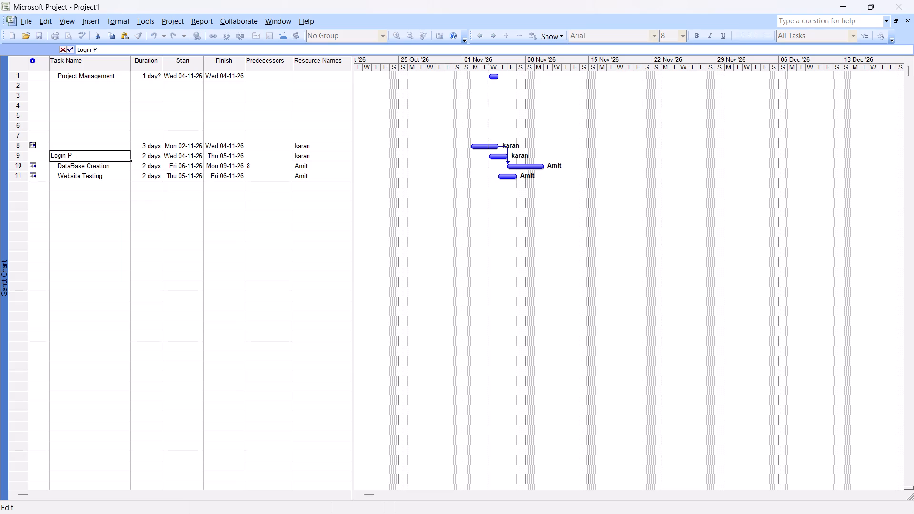
key("BackSpace")
Cut the duration and the start date of the unnamed task in row 8.
right_click(154, 148)
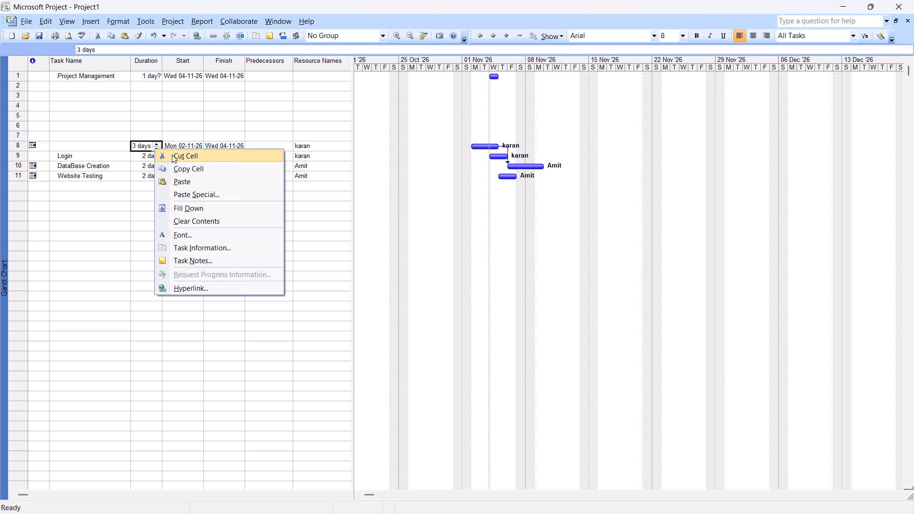
left_click(181, 156)
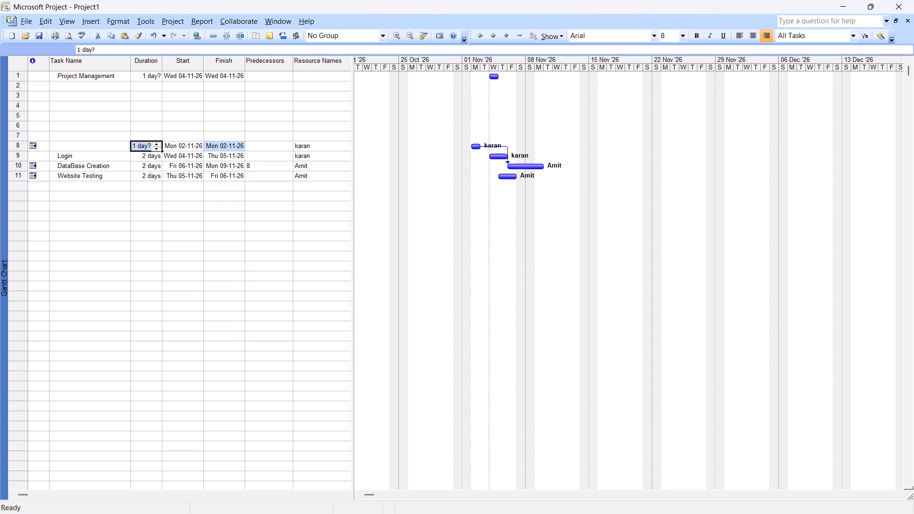
right_click(176, 145)
left_click(189, 154)
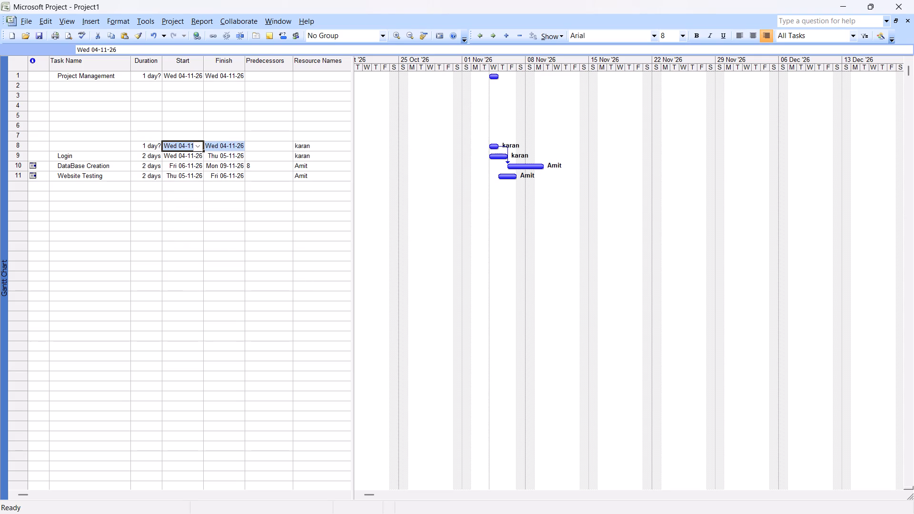
Cut the duration of the Login task in row 9.
right_click(156, 152)
left_click(172, 156)
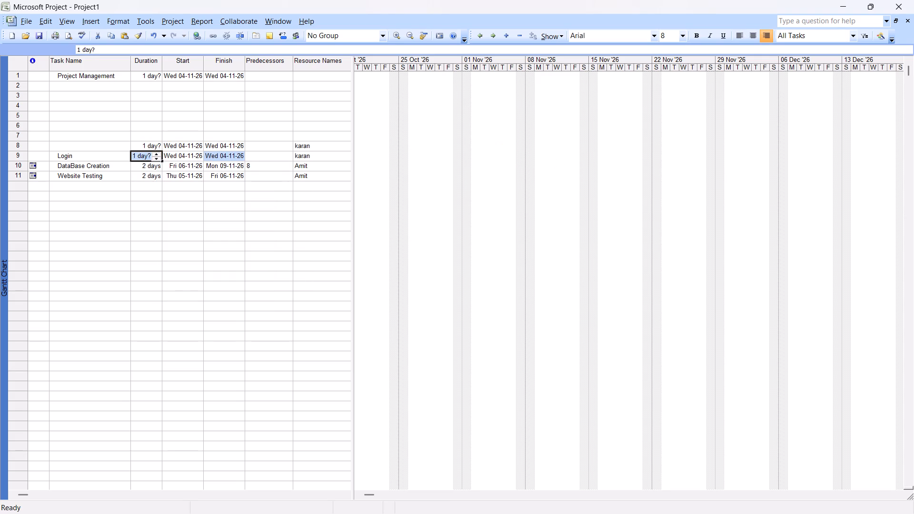
left_click(149, 201)
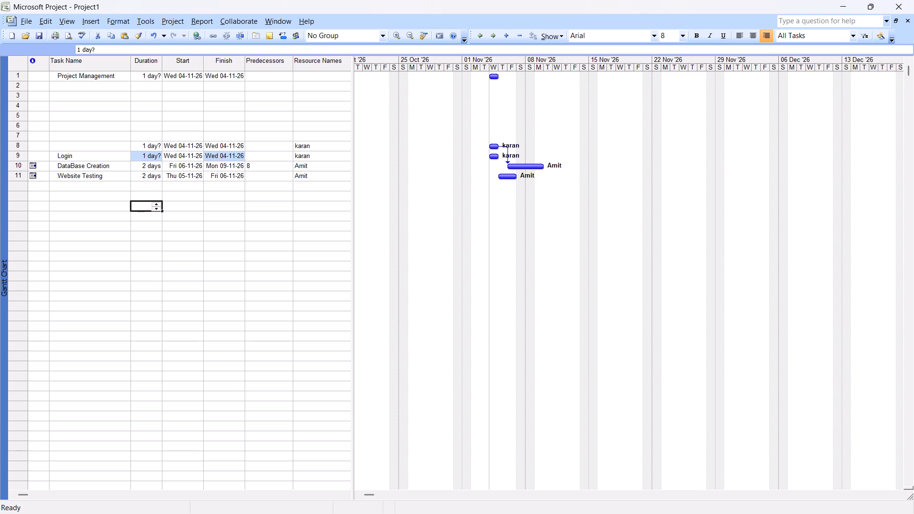
Cut the blank task name cell and karan's resource assignment in row 8.
right_click(104, 147)
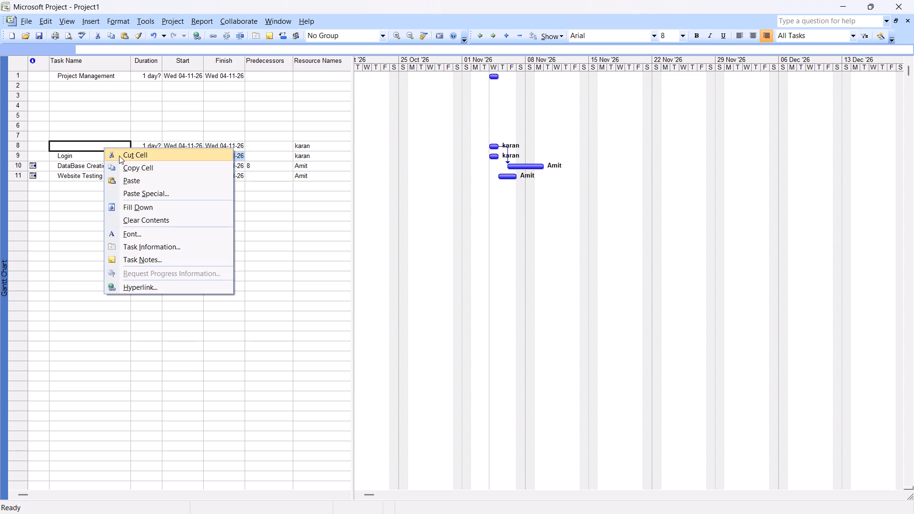
left_click(119, 156)
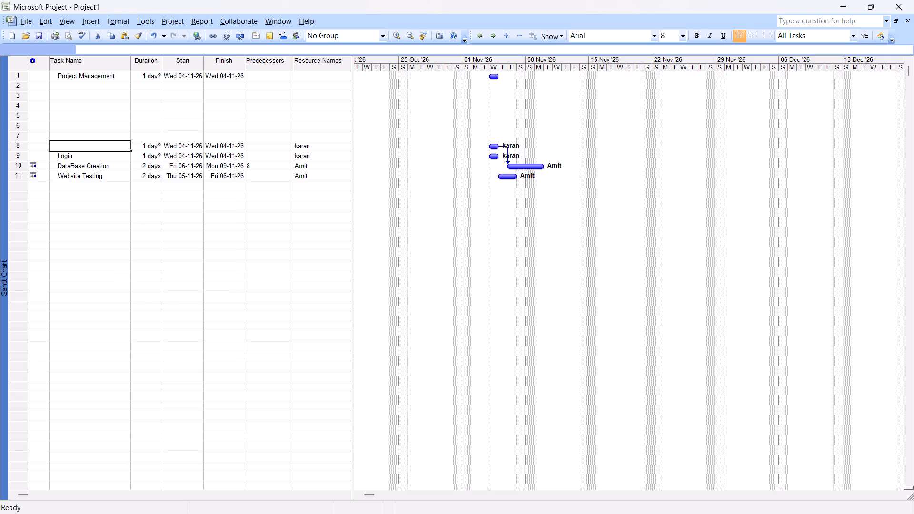
right_click(312, 146)
left_click(335, 148)
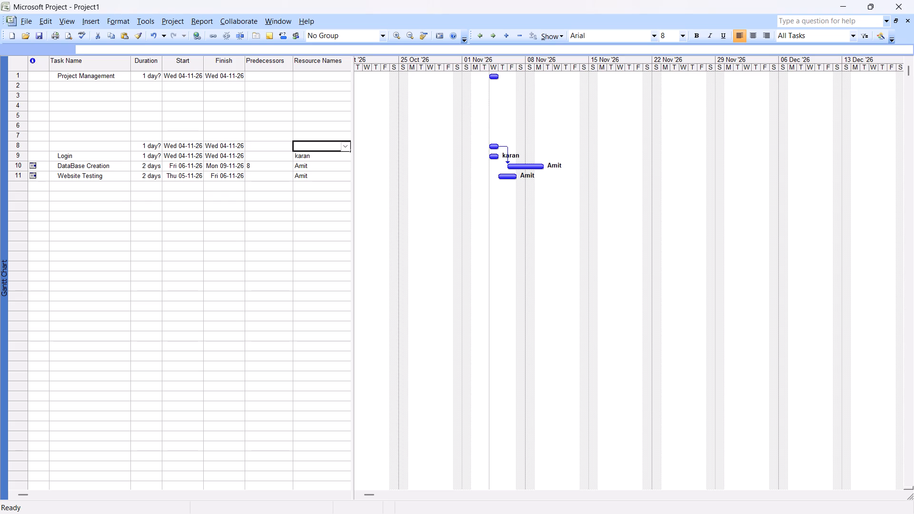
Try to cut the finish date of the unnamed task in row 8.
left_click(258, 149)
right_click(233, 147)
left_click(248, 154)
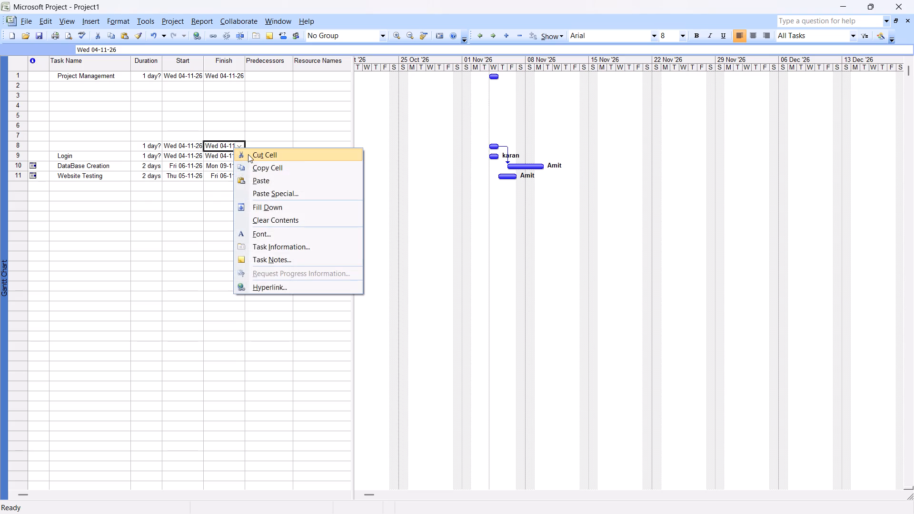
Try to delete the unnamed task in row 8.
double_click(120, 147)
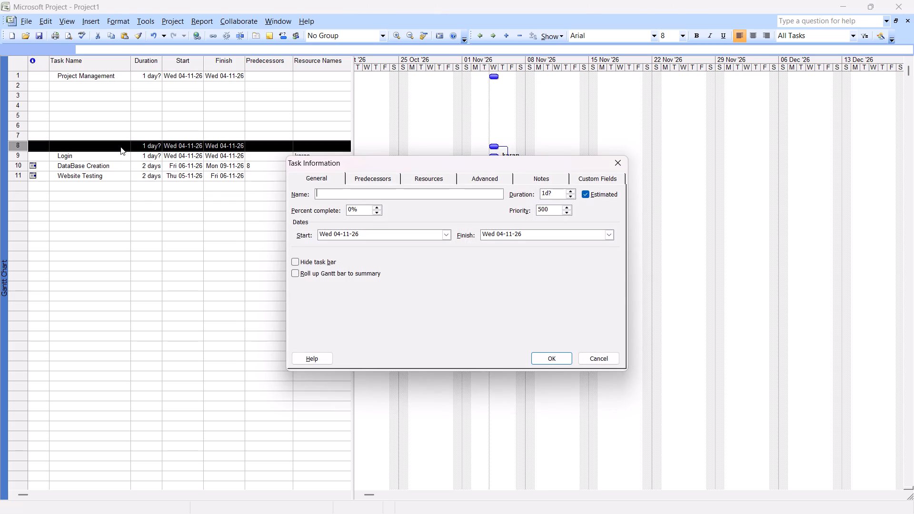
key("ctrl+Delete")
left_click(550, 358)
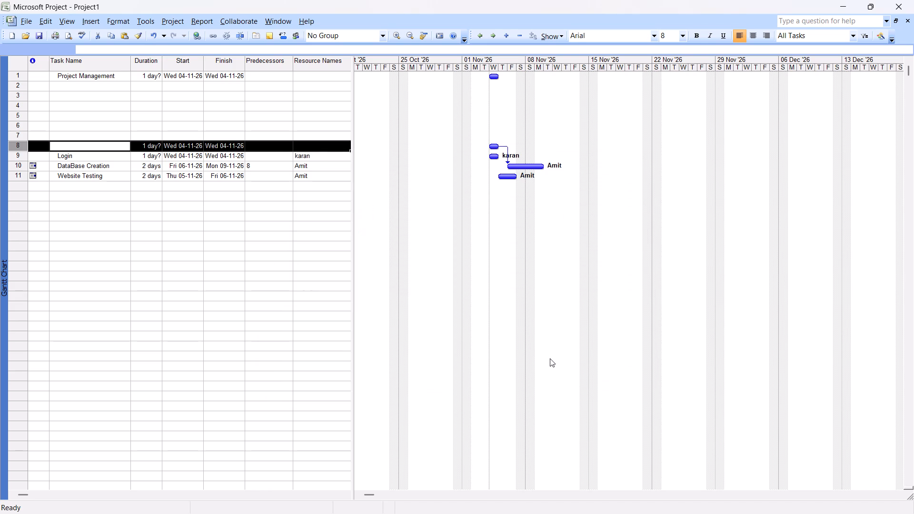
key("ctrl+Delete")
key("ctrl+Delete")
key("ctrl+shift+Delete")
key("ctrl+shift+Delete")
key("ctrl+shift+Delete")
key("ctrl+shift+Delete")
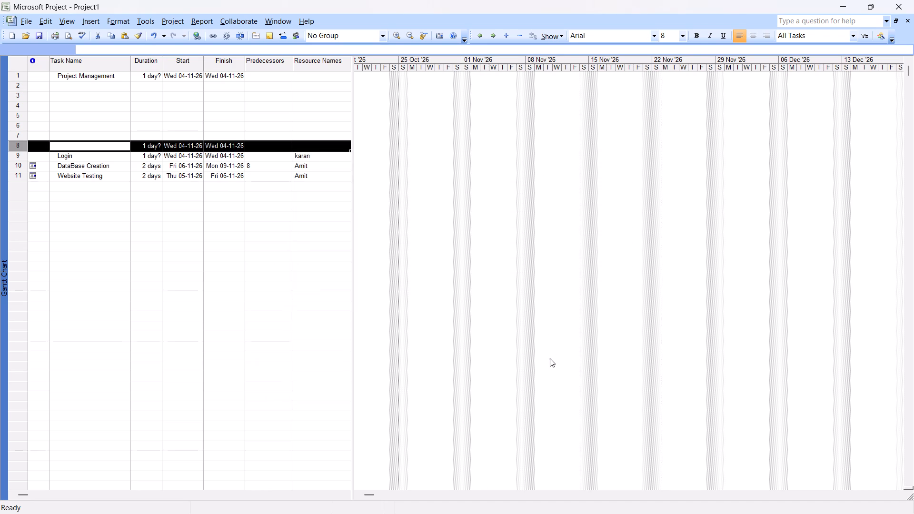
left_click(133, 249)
Rename the Login task in row 9 as Login Module.
left_click(106, 160)
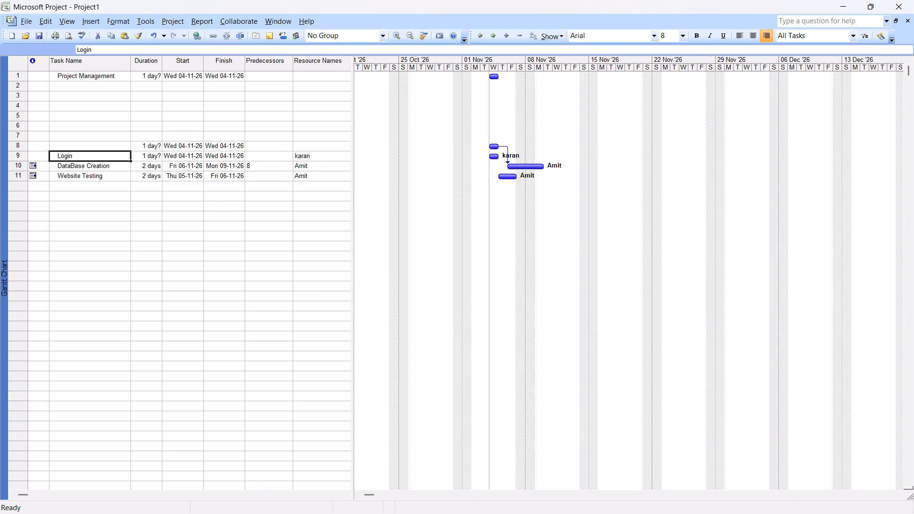
left_click(110, 157)
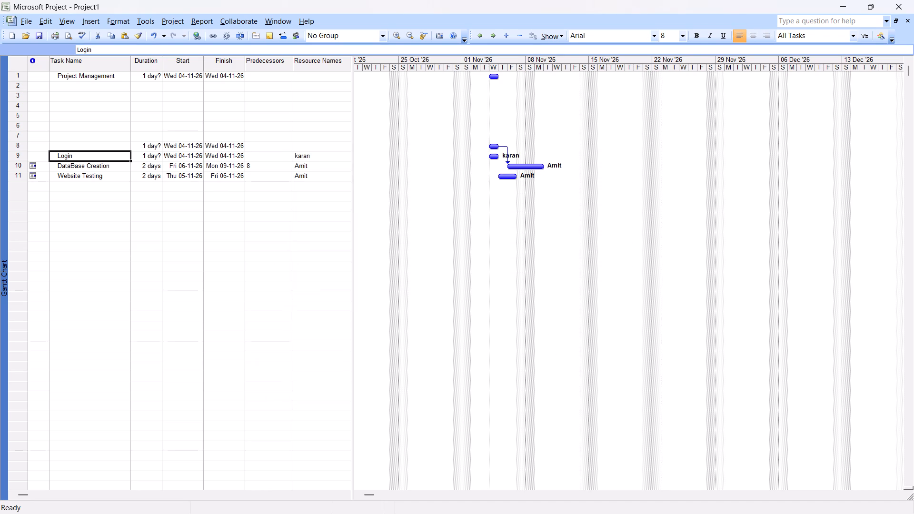
left_click(102, 153)
key("space")
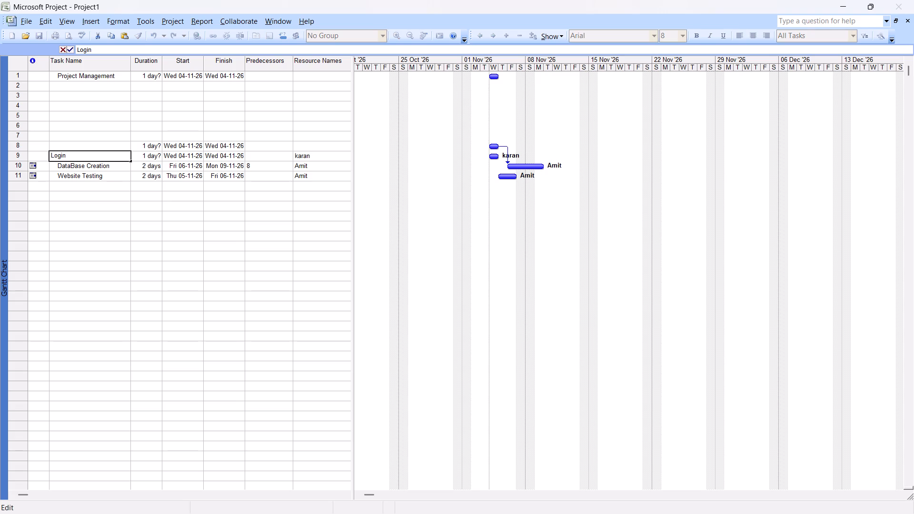
type("Mo")
type("dule")
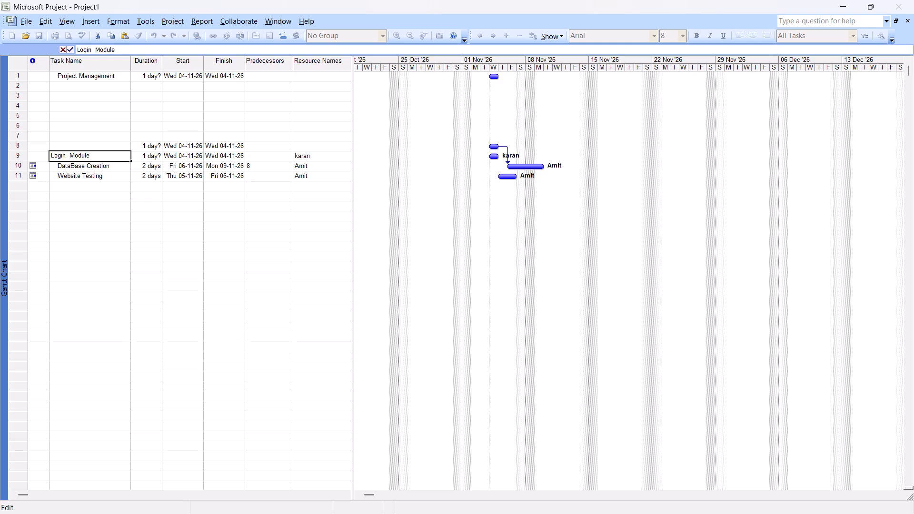
Replace the name of the DataBase Creation task in row 10 with Registration.
left_click(113, 169)
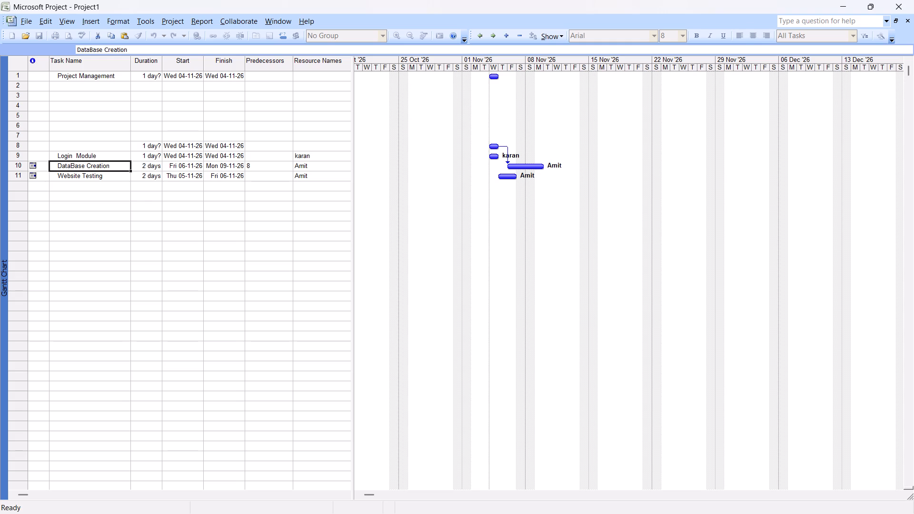
key("BackSpace")
key("BackSpace")
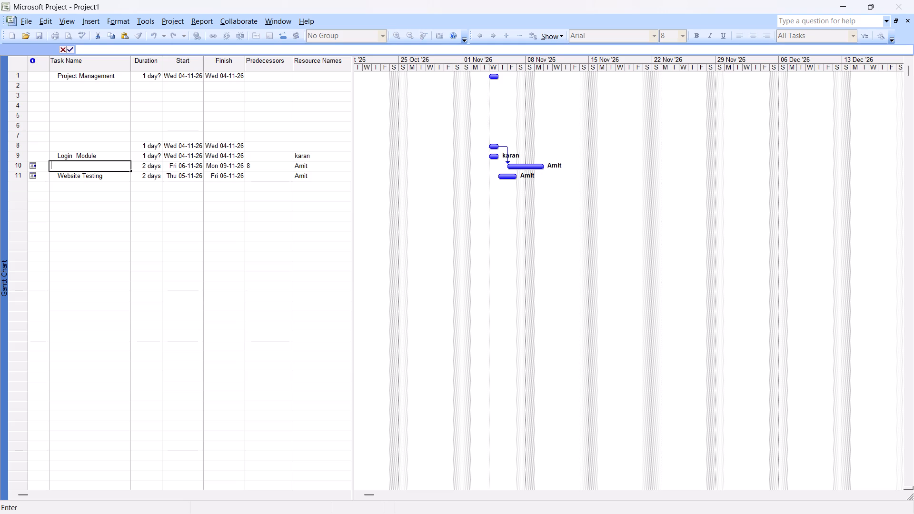
type("Res")
key("BackSpace")
type("gi")
key("s")
type("tra")
type("tion")
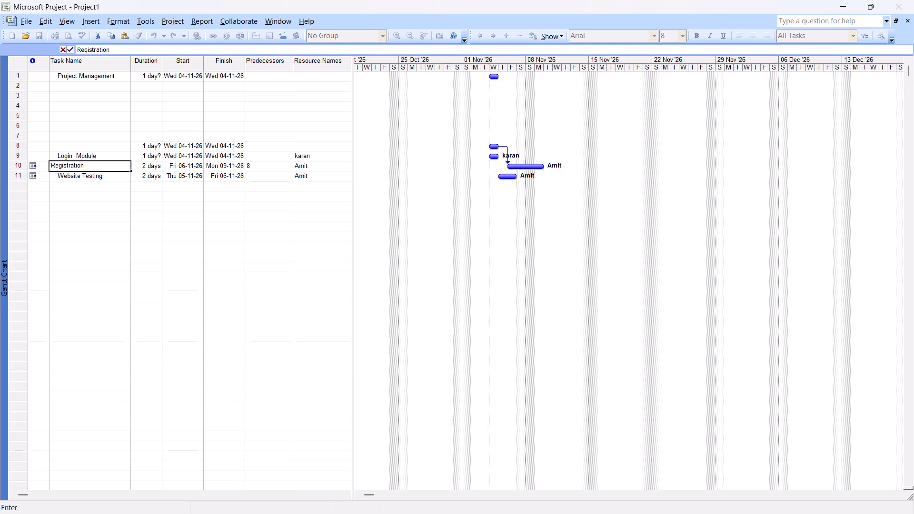
key("space")
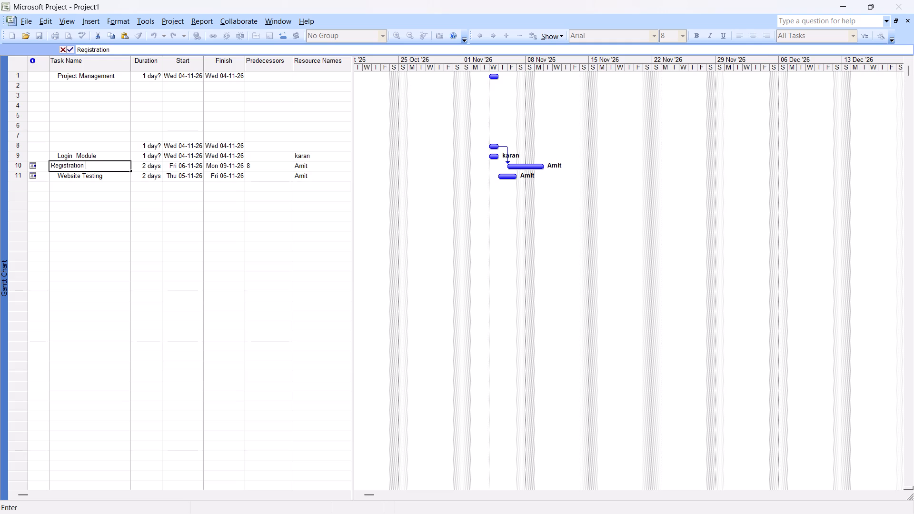
Replace the name of the Website Testing task in row 11 with Database.
left_click(95, 178)
double_click(95, 178)
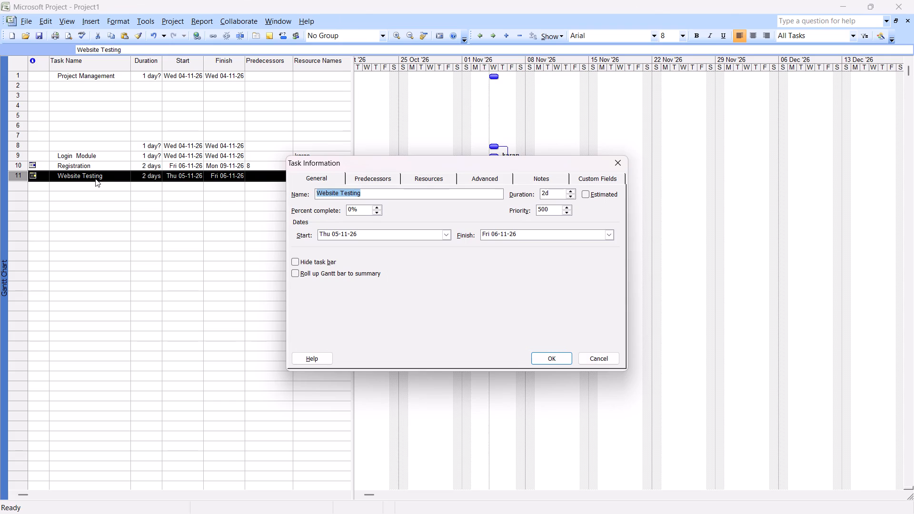
key("BackSpace")
type("Daa")
key("BackSpace")
type("tabase")
key("space")
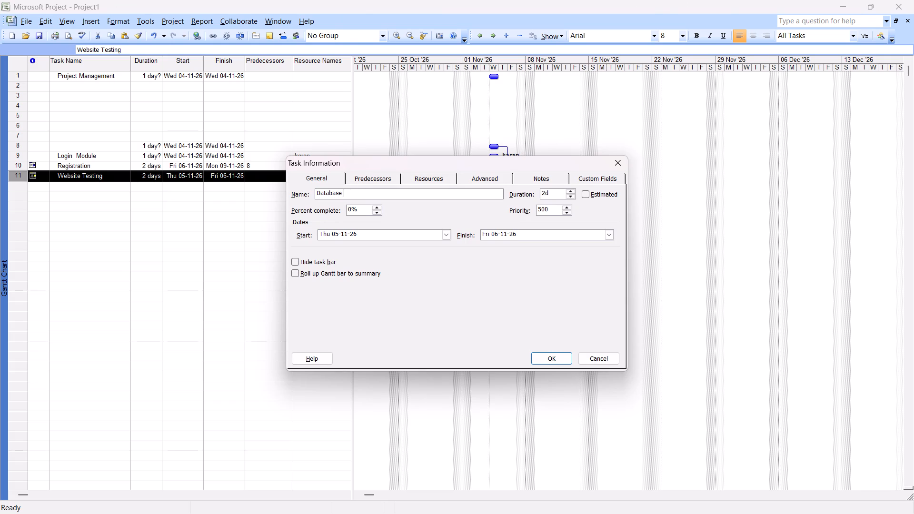
key("Return")
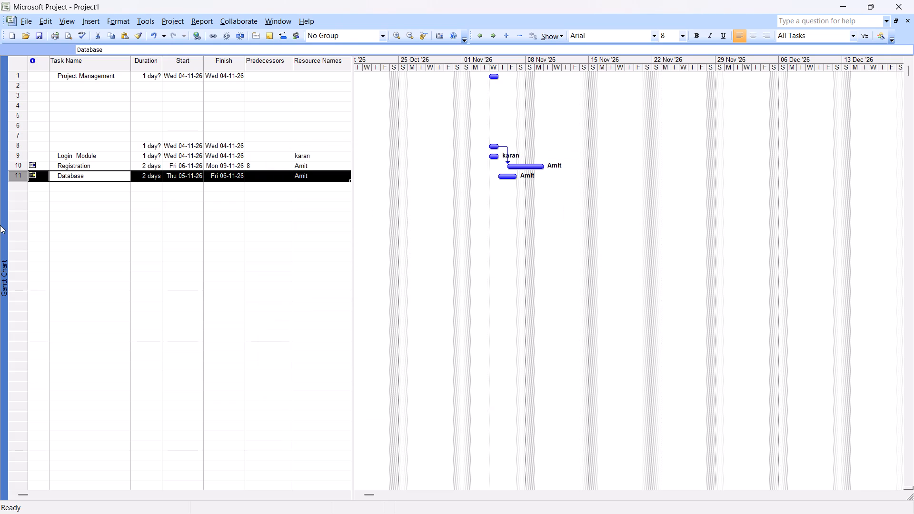
left_click(97, 218)
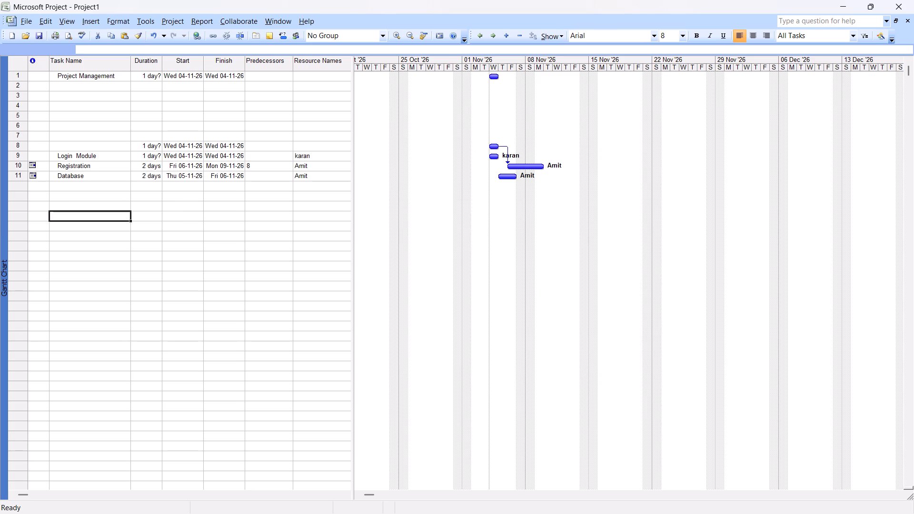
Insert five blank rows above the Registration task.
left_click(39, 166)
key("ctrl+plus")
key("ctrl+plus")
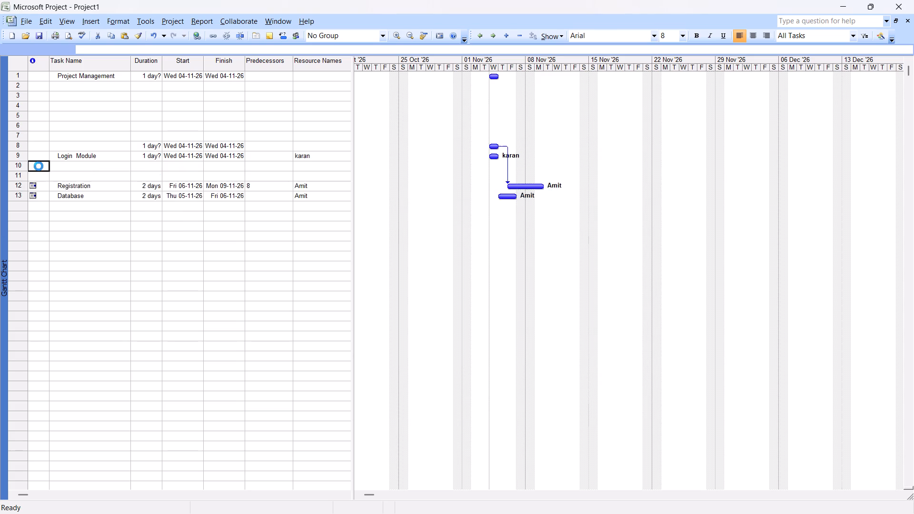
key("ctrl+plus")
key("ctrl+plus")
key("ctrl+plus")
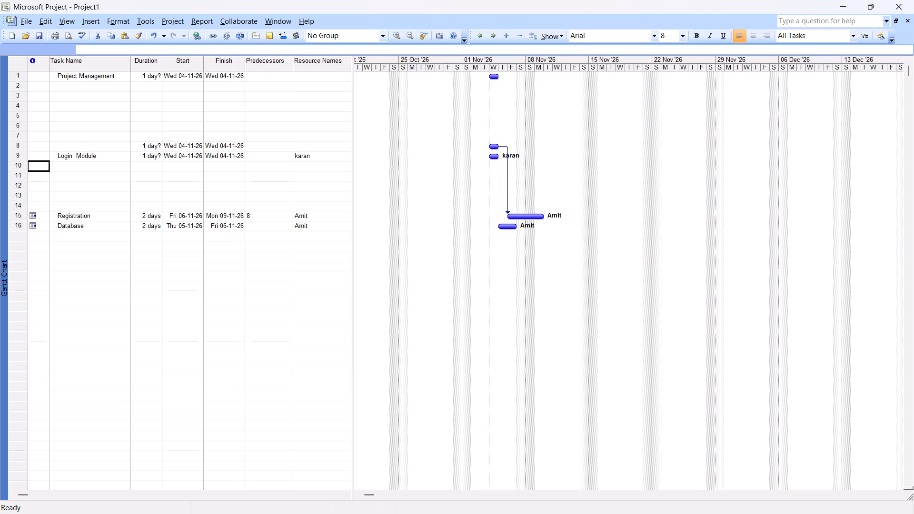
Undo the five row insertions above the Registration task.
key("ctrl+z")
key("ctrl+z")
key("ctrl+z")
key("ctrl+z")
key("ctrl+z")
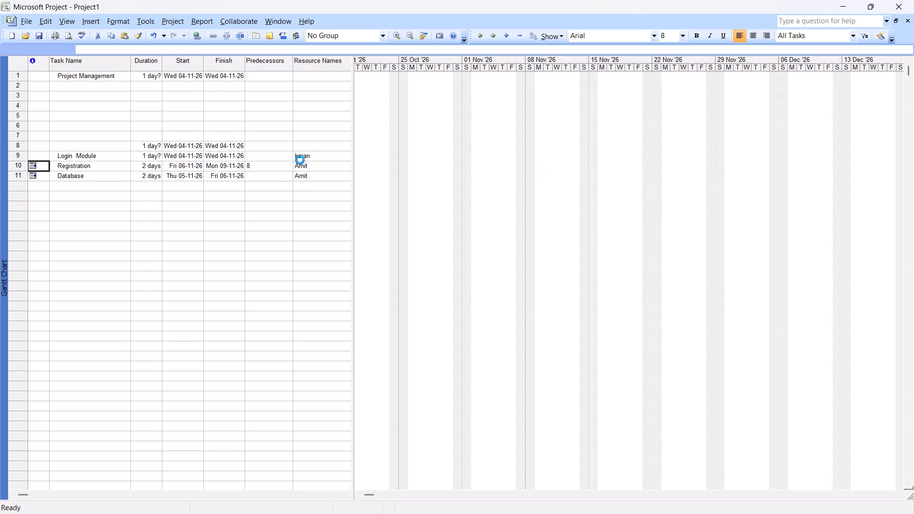
Insert five blank rows above the Login Module task.
left_click(43, 155)
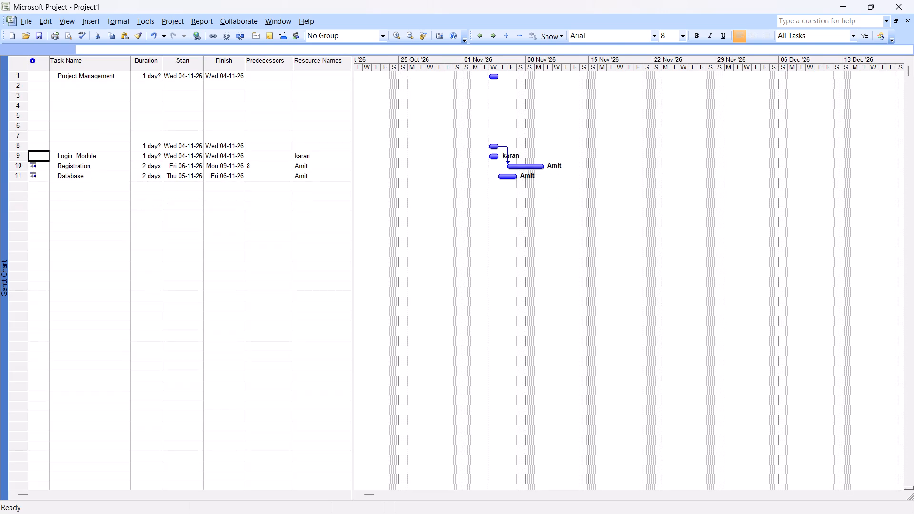
key("ctrl+plus")
key("ctrl+plus")
key("ctrl+plus")
key("ctrl+plus")
key("ctrl+plus")
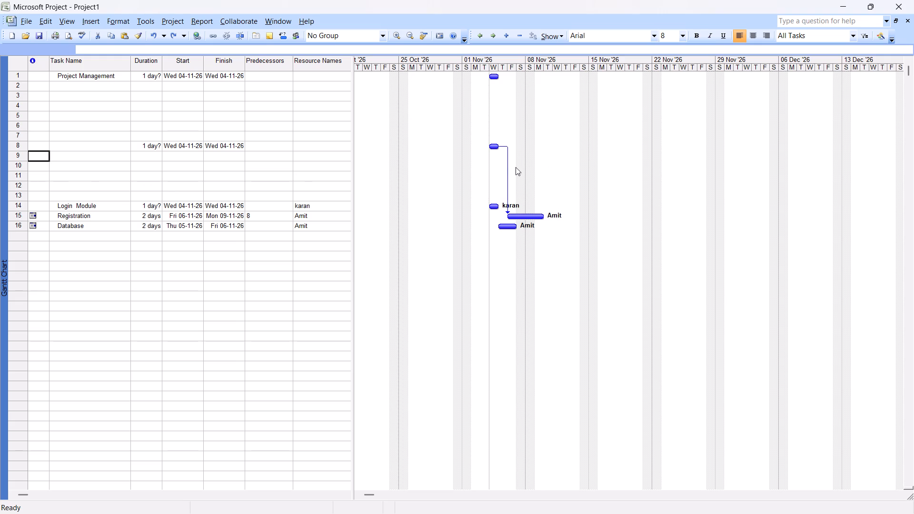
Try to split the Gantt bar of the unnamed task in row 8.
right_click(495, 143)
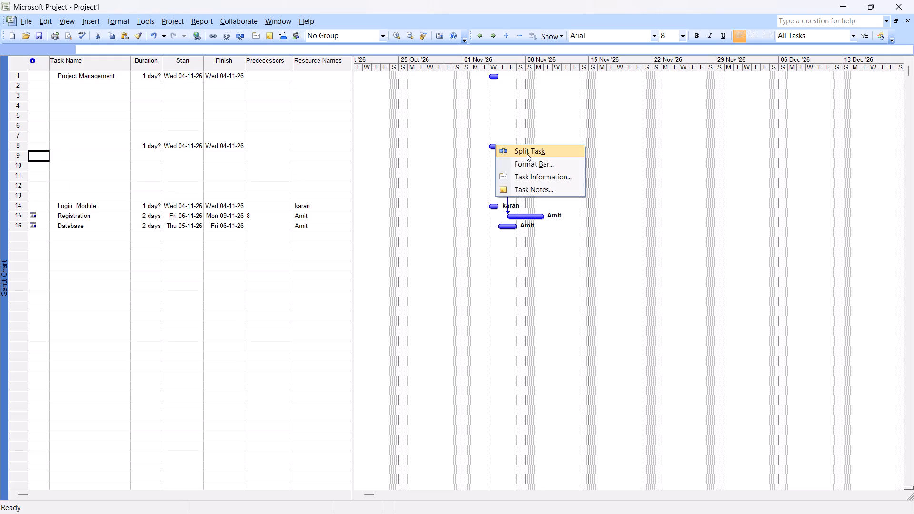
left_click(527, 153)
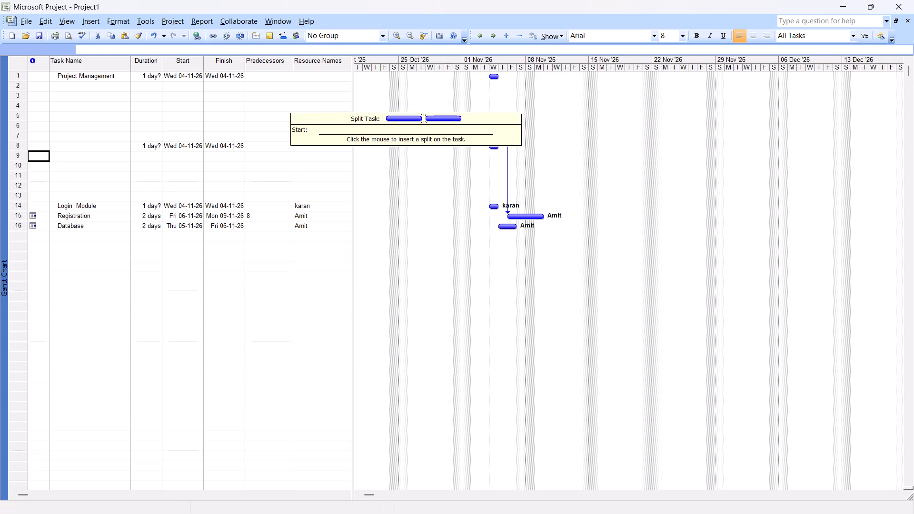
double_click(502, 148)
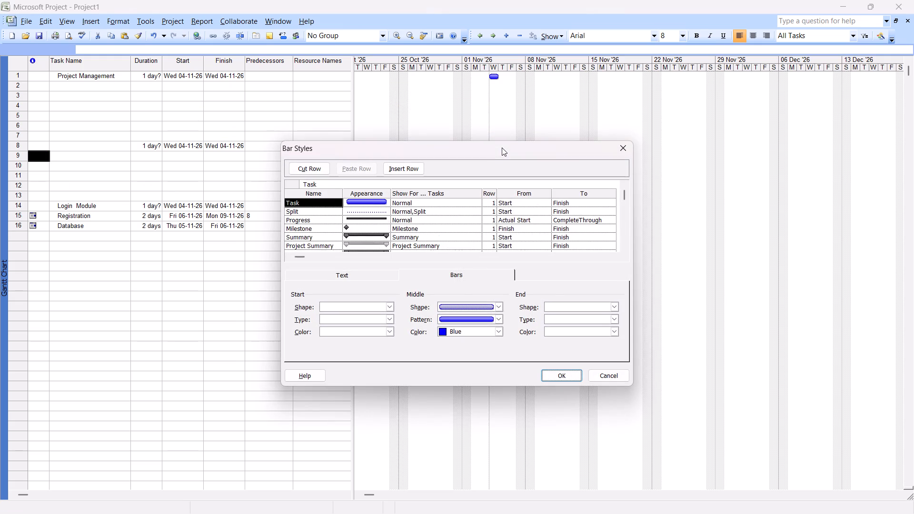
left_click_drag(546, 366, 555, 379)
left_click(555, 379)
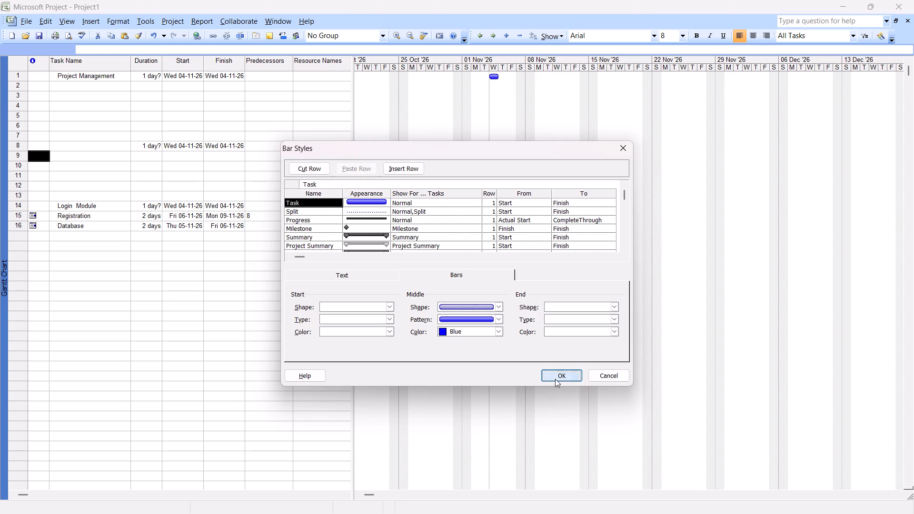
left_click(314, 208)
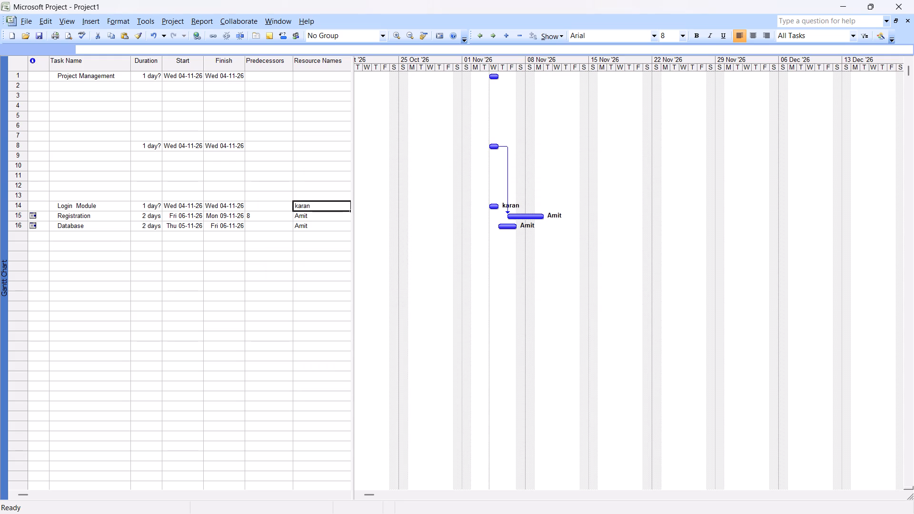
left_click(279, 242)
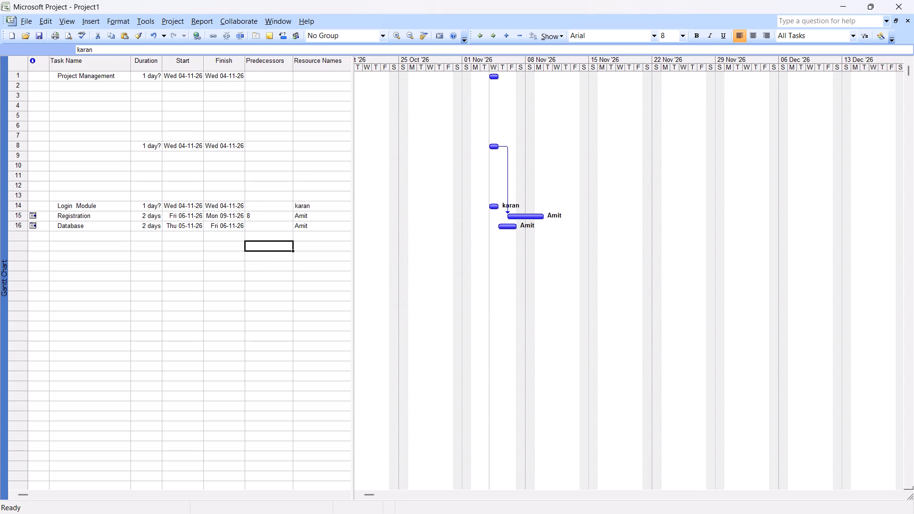
Rename the Database task in row 16 as Database setup.
double_click(99, 228)
left_click(99, 228)
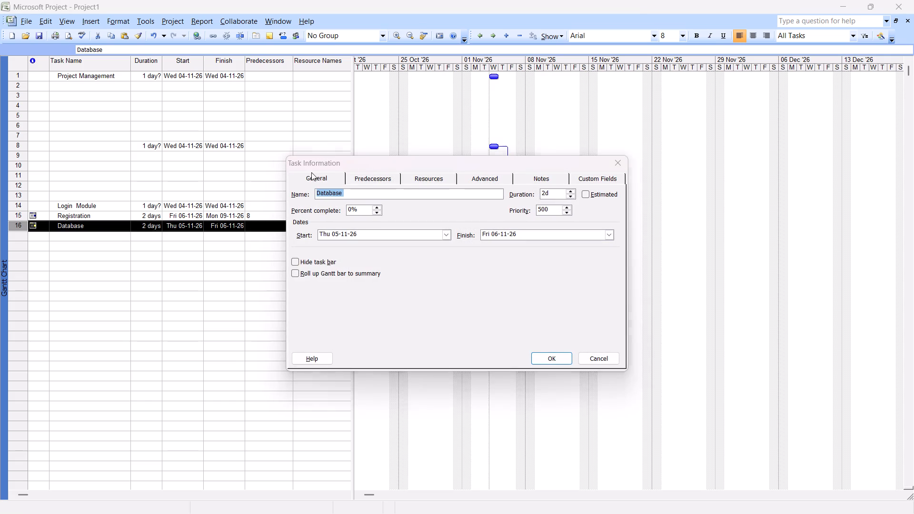
left_click(368, 194)
key("space")
type("setuo")
key("BackSpace")
key("p")
key("Return")
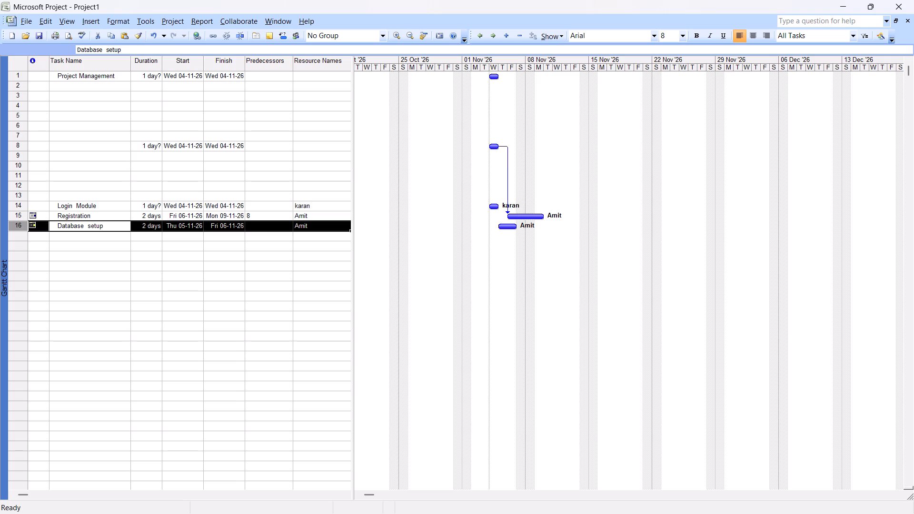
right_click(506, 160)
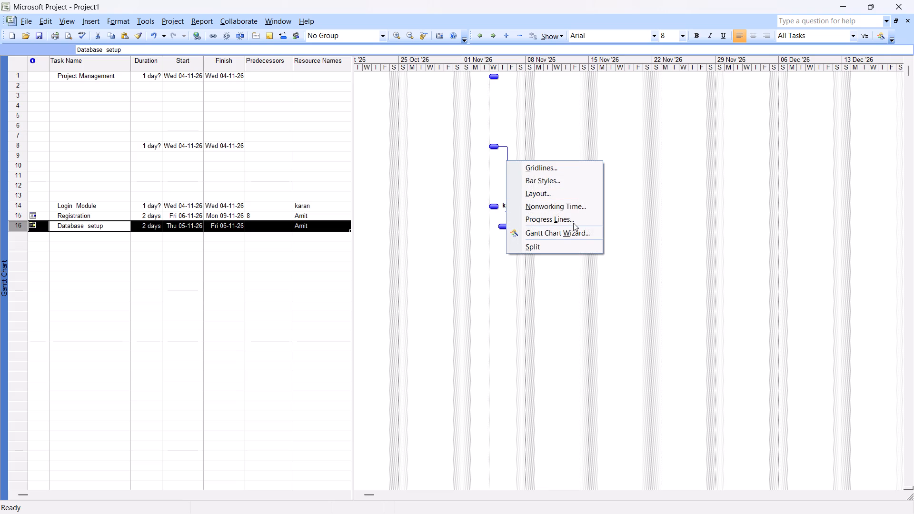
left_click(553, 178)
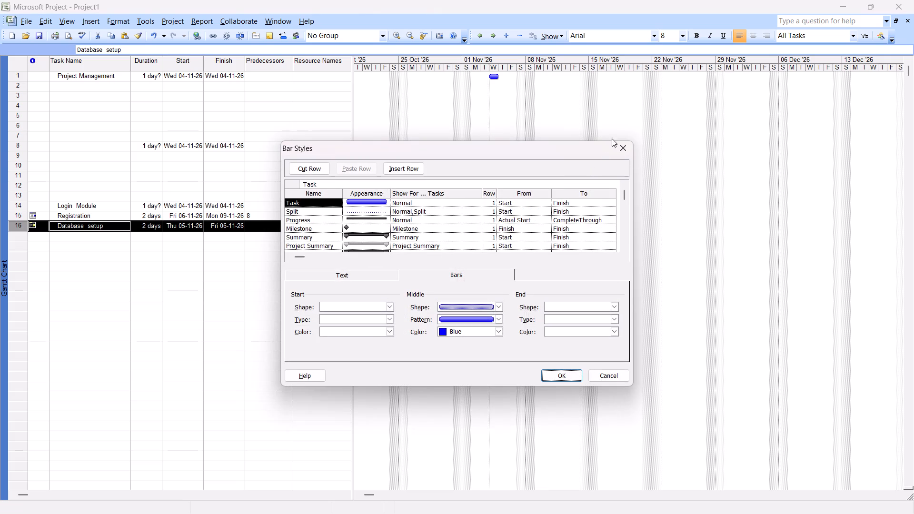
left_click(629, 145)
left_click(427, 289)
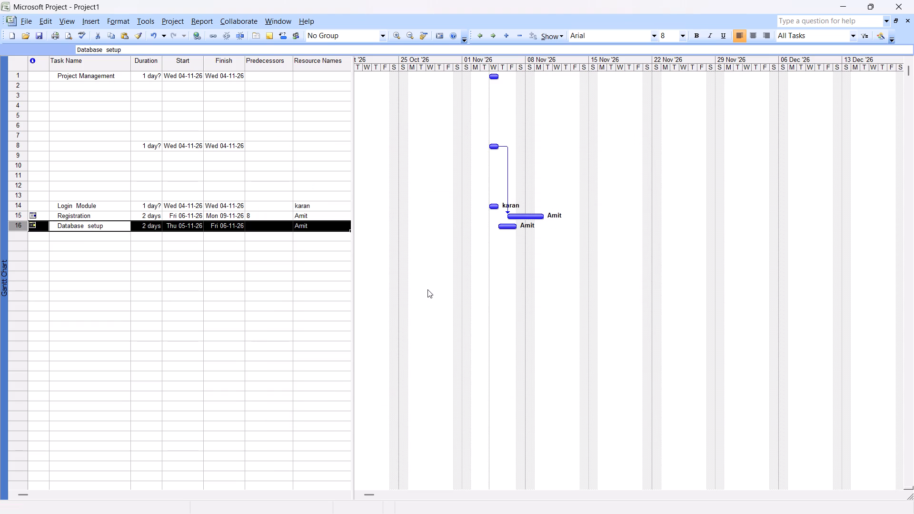
Set the duration of the Login Module task to 4 days and of the Registration task to 3 days.
left_click(148, 207)
key("BackSpace")
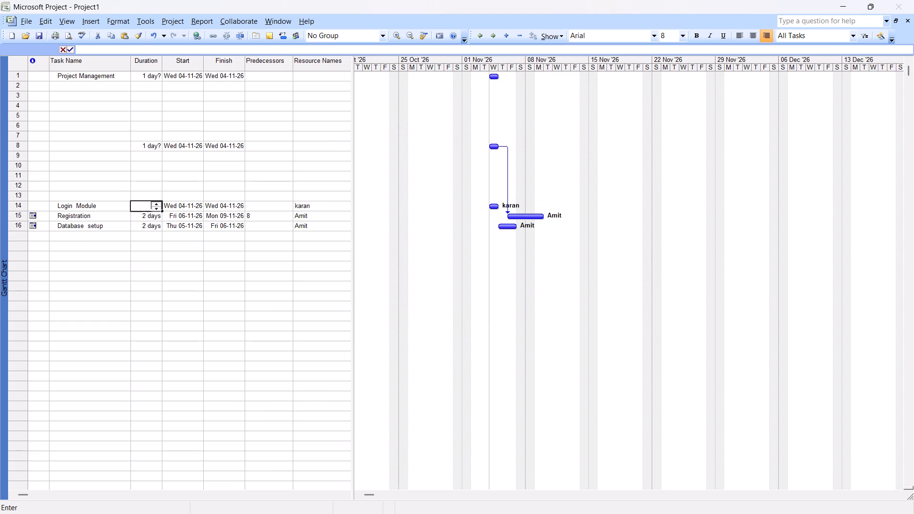
key("5")
key("BackSpace")
key("Delete")
key("4")
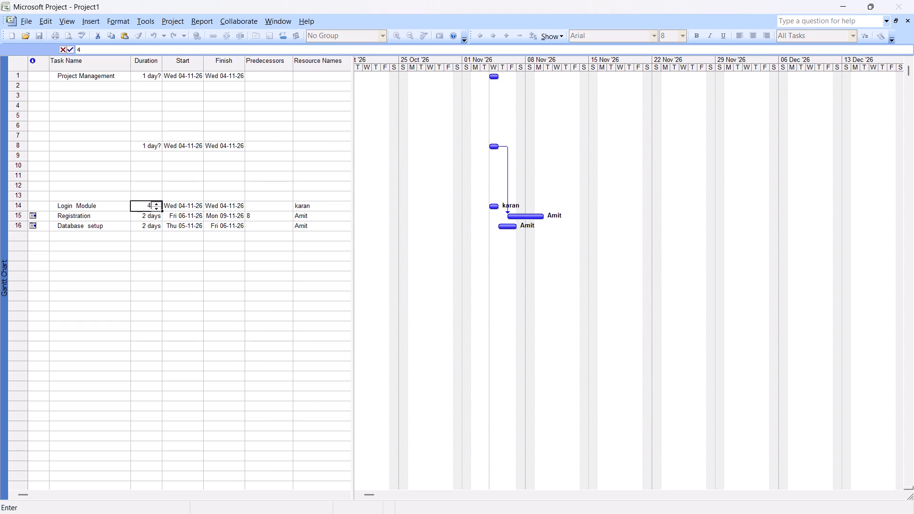
key("Return")
key("BackSpace")
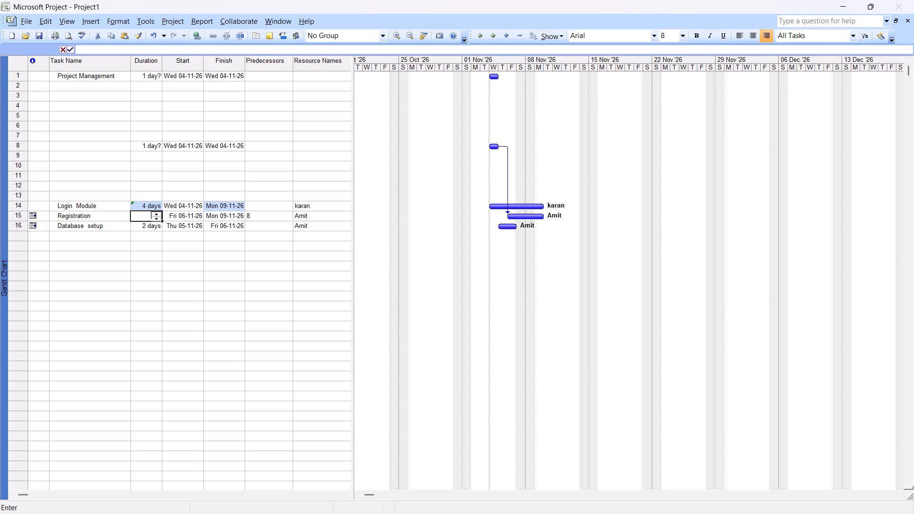
key("3")
key("Return")
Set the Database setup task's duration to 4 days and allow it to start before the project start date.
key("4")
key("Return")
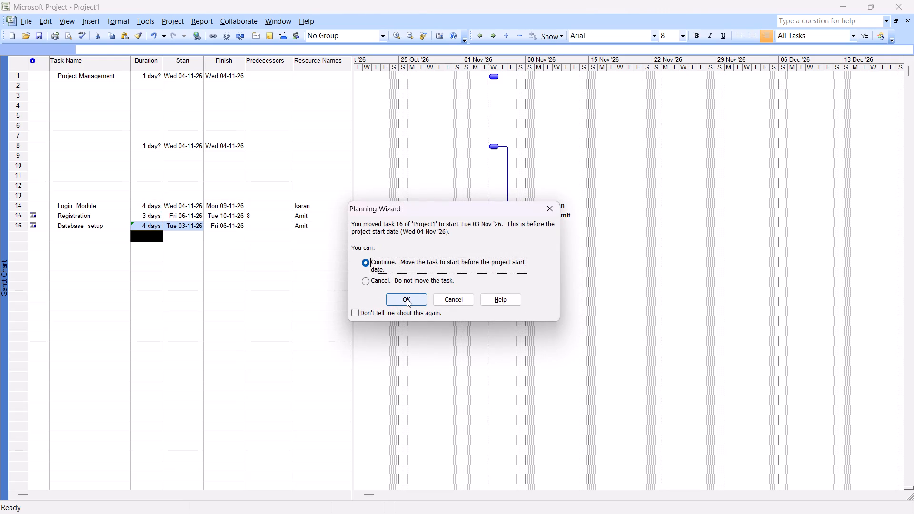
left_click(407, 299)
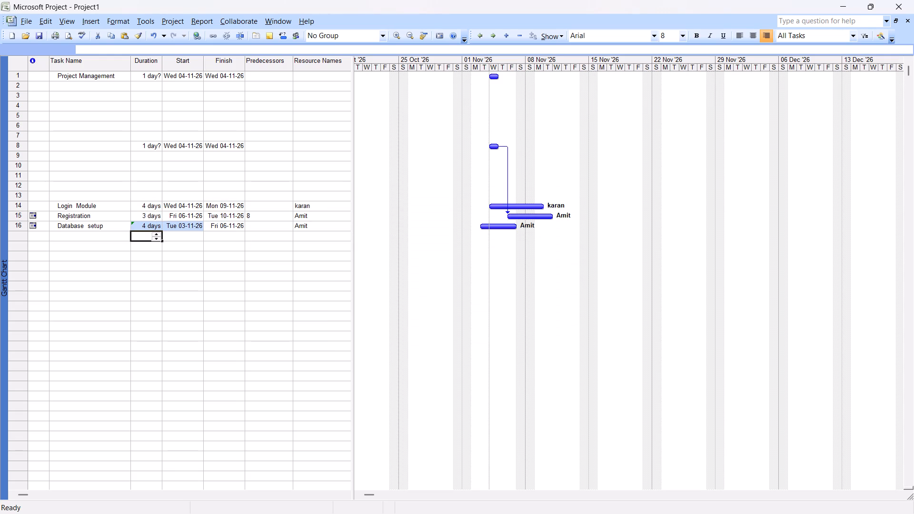
Set the Database setup task's duration to 2 days.
double_click(153, 224)
key("BackSpace")
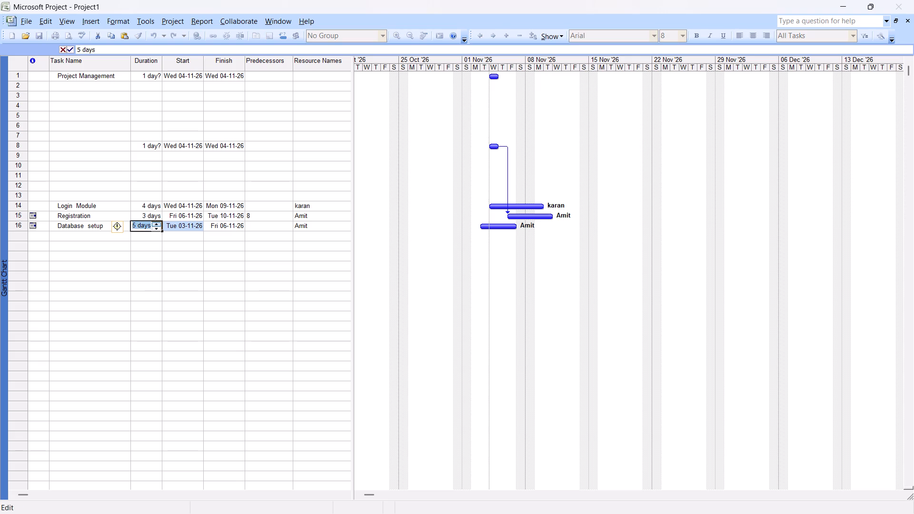
key("2")
key("Return")
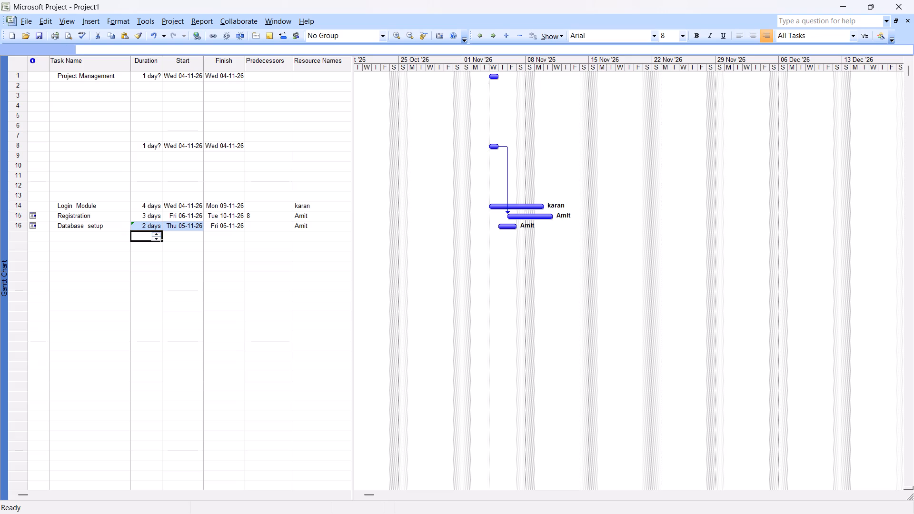
left_click(218, 233)
left_click(283, 250)
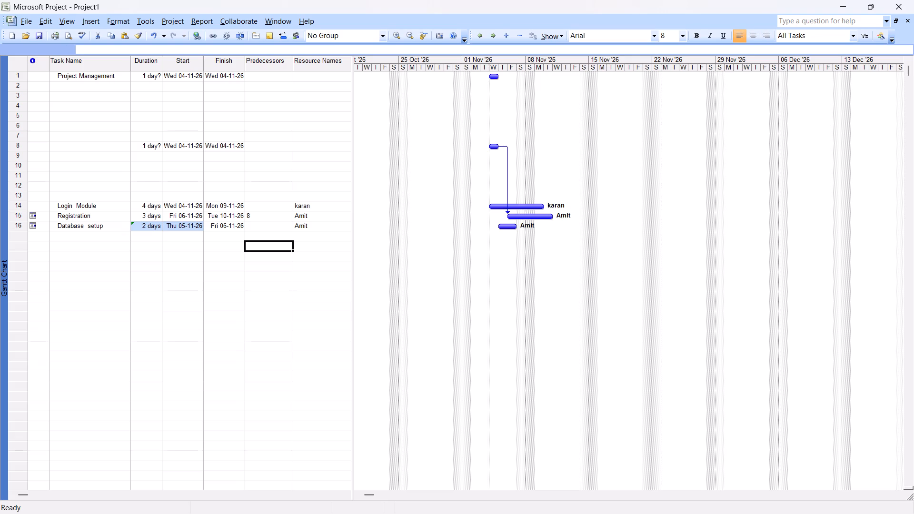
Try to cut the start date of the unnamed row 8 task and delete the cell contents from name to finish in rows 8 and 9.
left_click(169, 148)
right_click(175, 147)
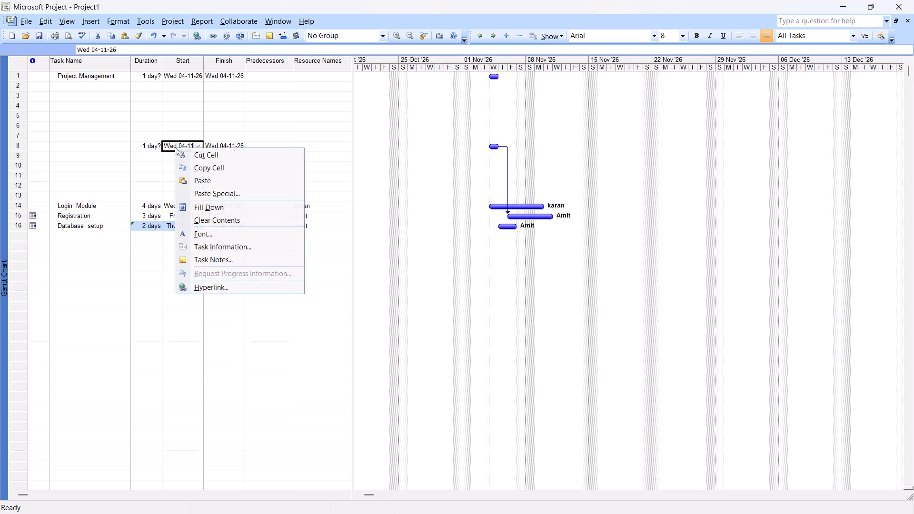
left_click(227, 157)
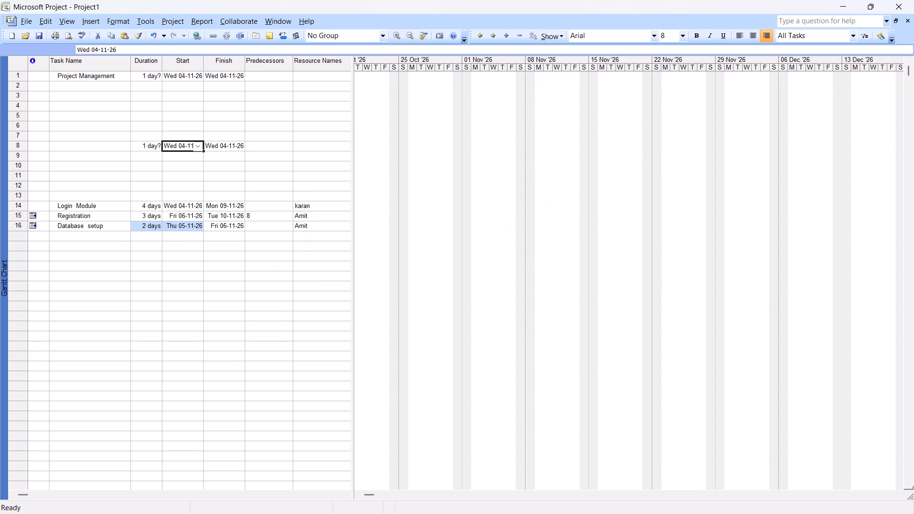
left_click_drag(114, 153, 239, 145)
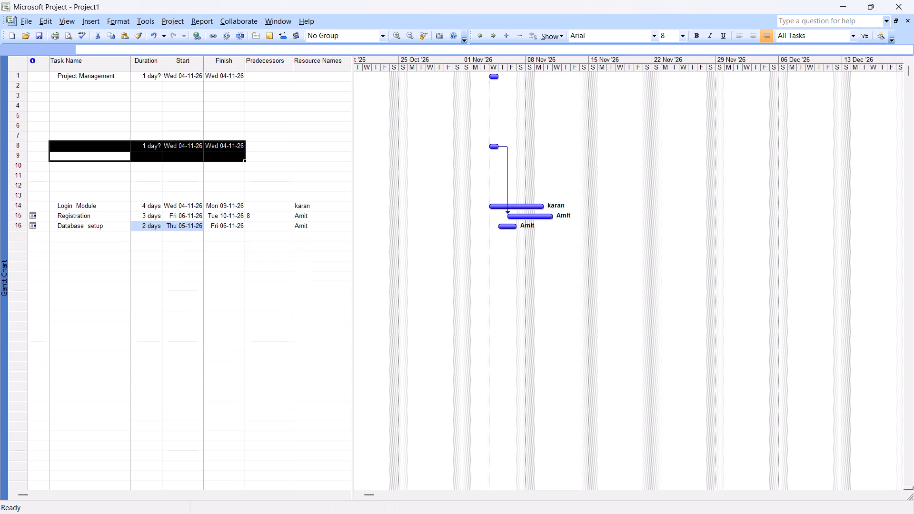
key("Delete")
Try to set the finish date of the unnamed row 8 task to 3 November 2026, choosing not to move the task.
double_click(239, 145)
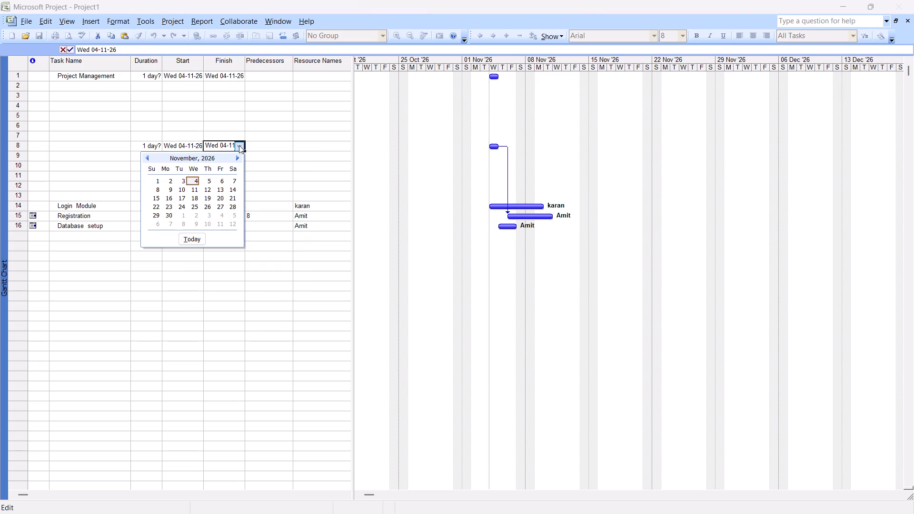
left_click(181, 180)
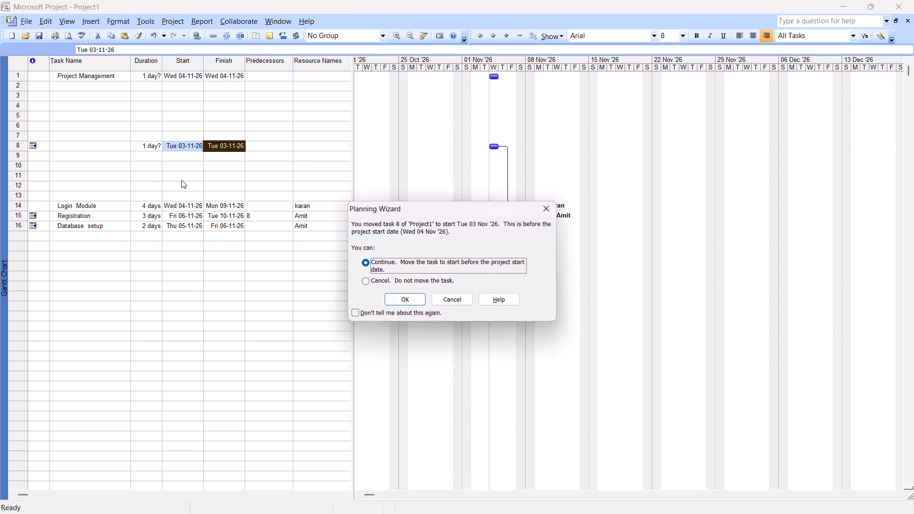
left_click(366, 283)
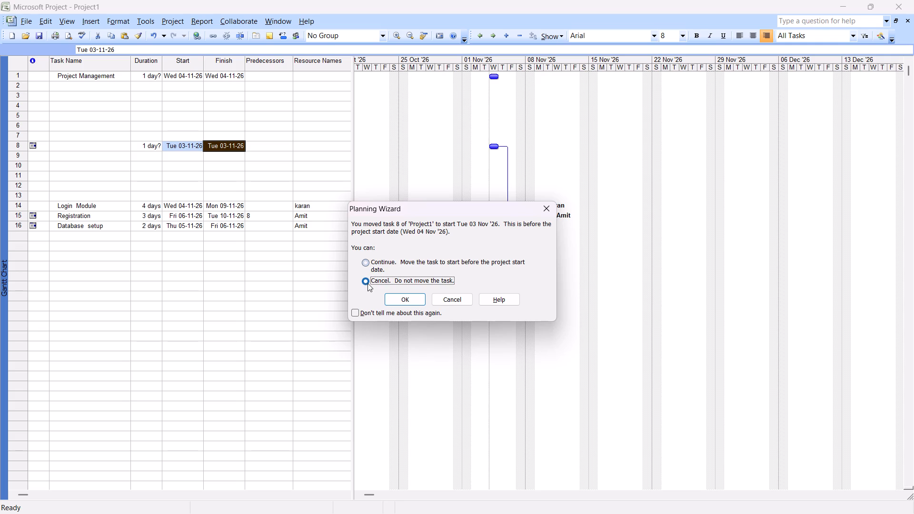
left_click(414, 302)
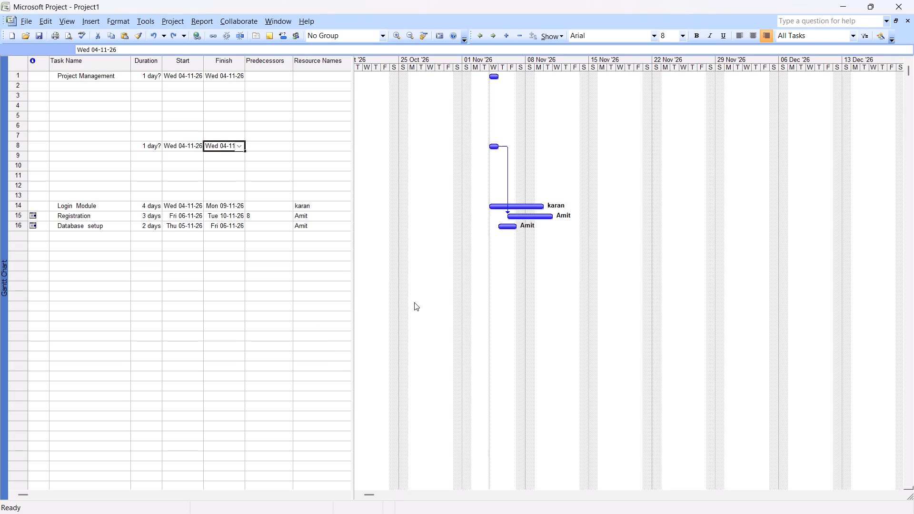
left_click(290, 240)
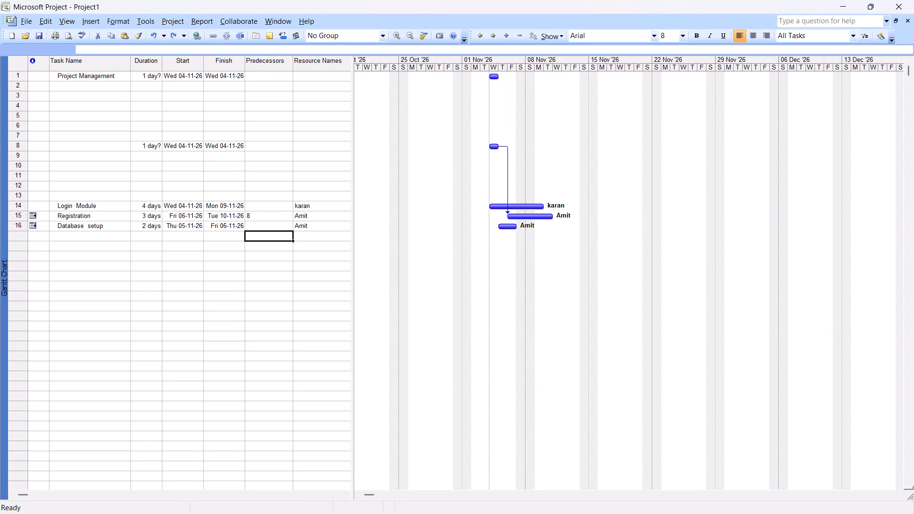
Select the start and finish dates of the unnamed task in row 8.
left_click(157, 146)
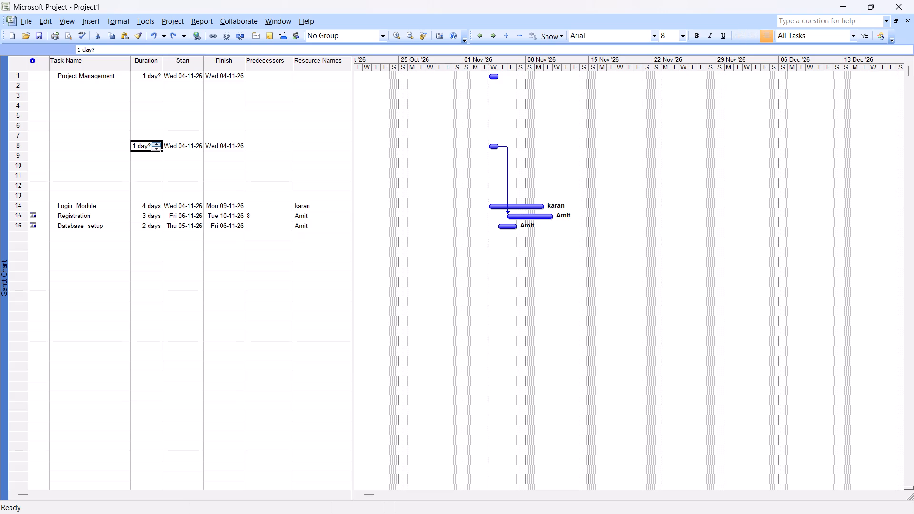
left_click_drag(178, 147, 228, 146)
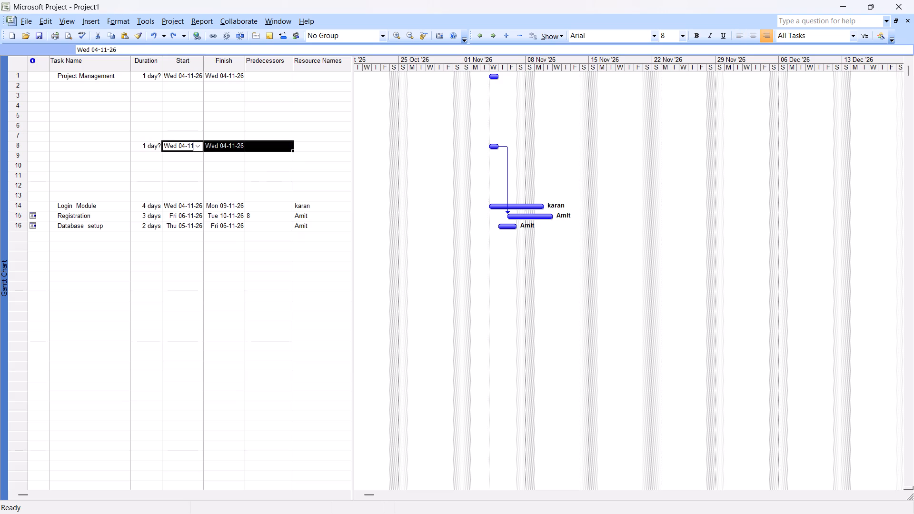
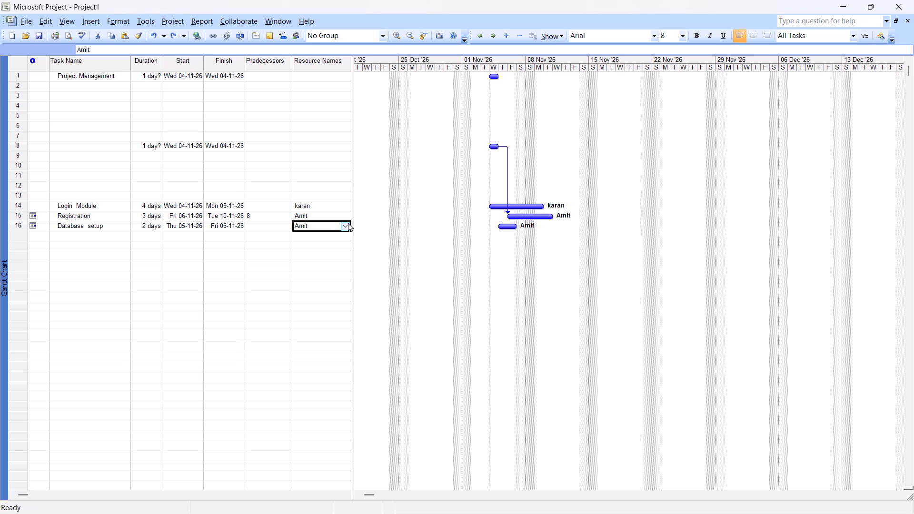
Reset the Gantt bar formatting of the unnamed task in row 8.
left_click(175, 205)
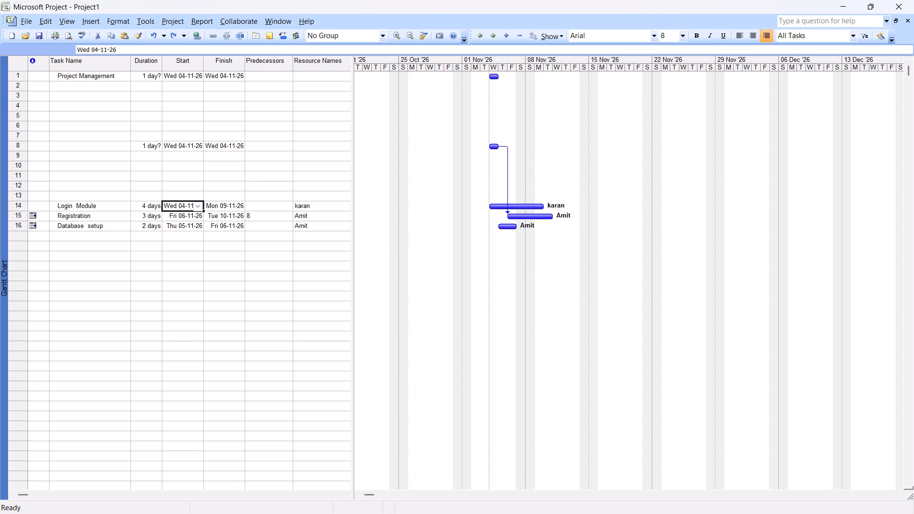
left_click(496, 146)
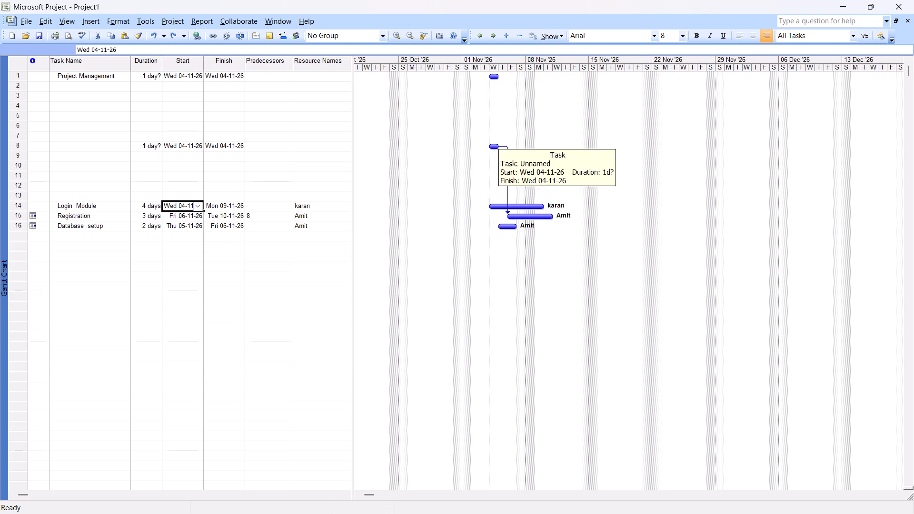
left_click_drag(496, 146, 526, 172)
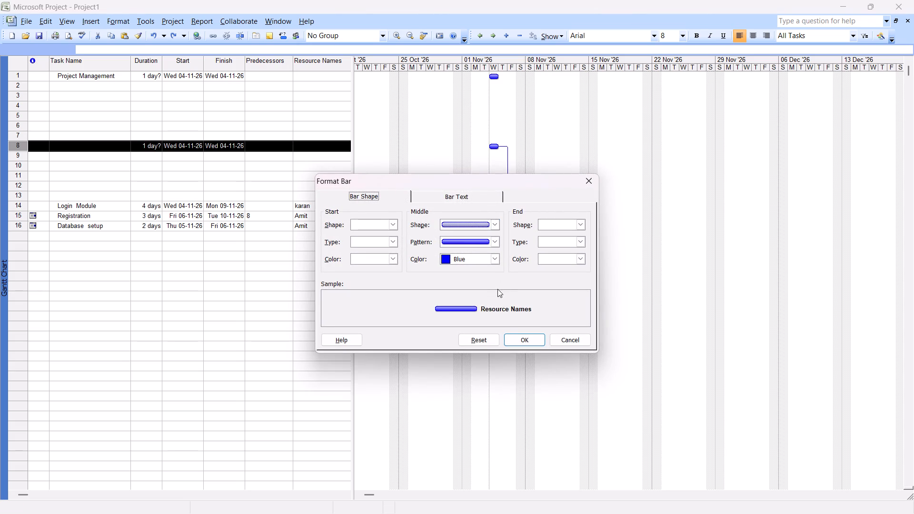
Reset the Gantt bar formatting of the unnamed task in row 8 to its defaults.
left_click(484, 336)
left_click(480, 339)
left_click(482, 340)
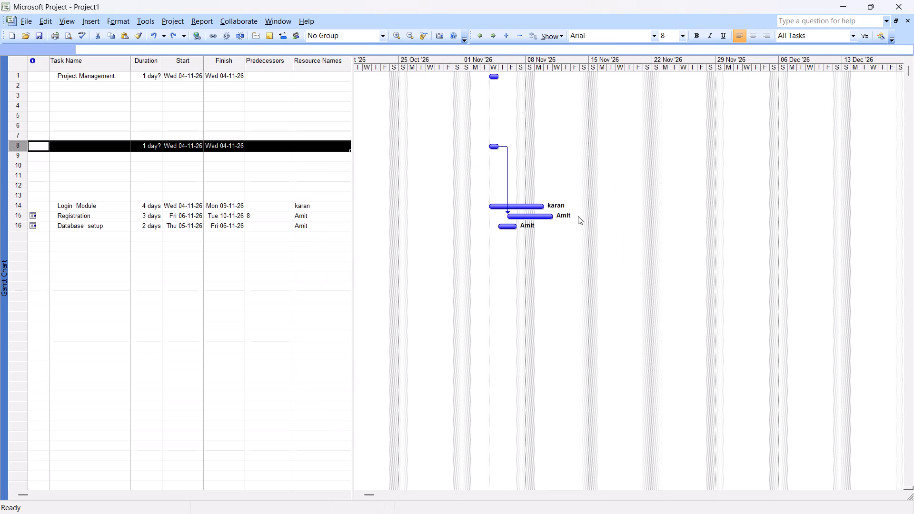
left_click(288, 149)
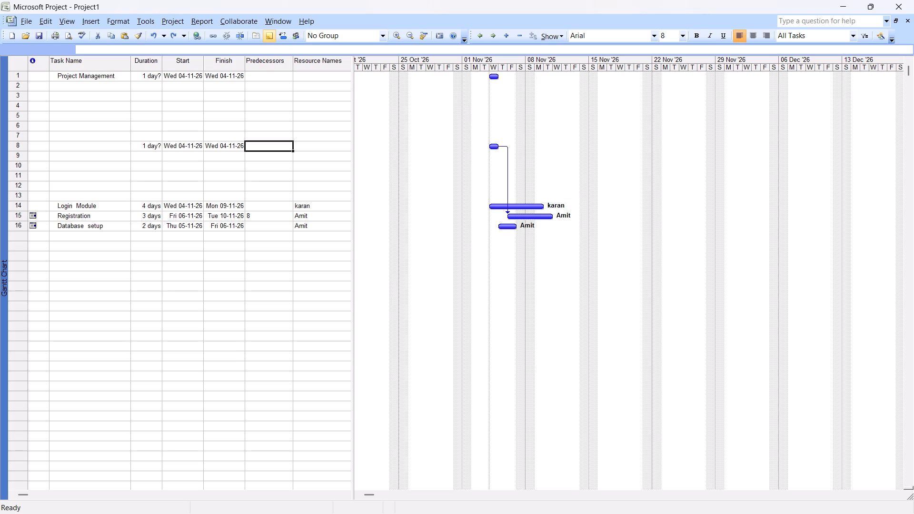
Review the general task information of the Login Module task, including its duration and dates.
double_click(178, 208)
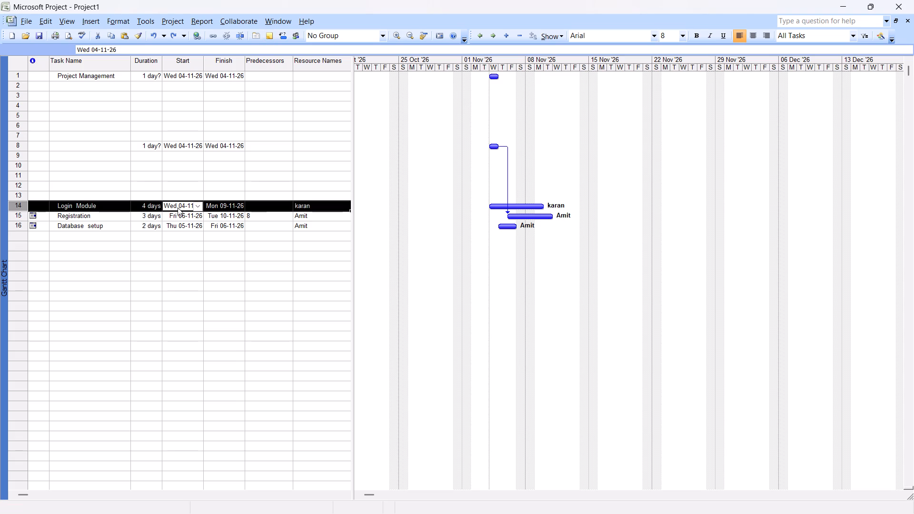
double_click(184, 208)
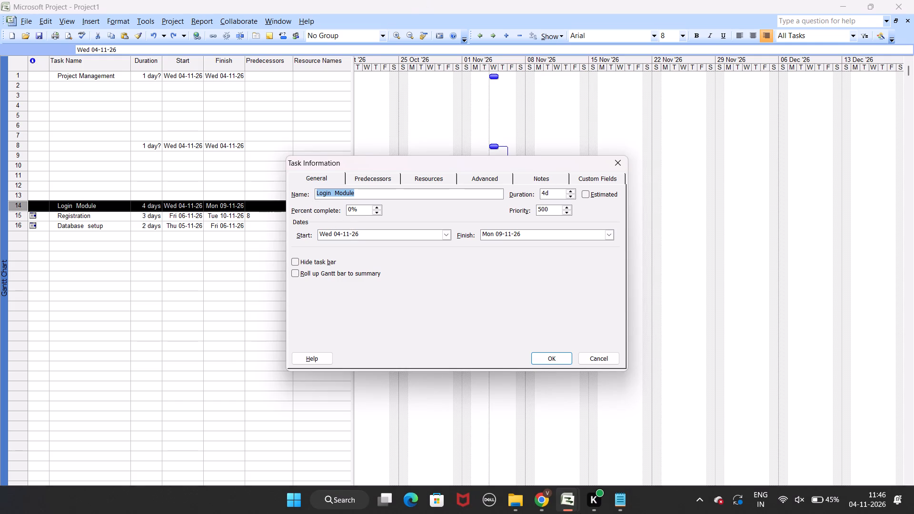
scroll(552, 469, "down", 1)
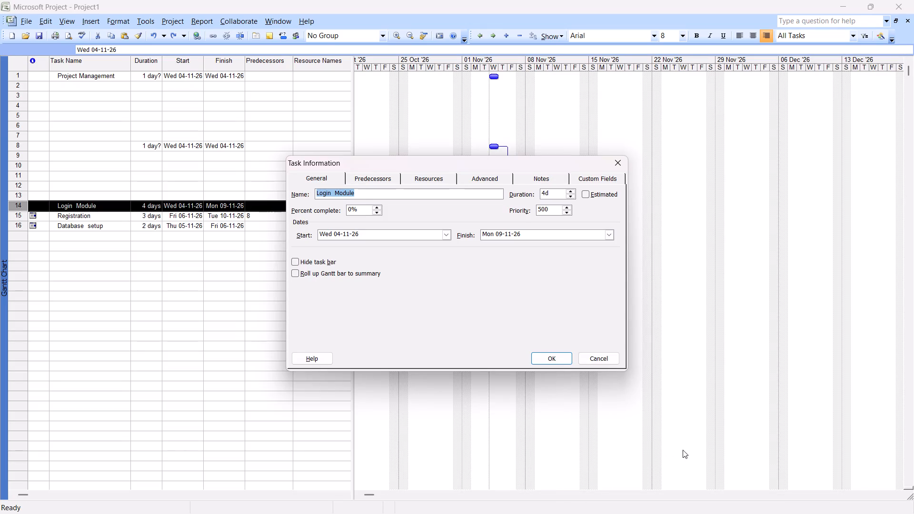
left_click(550, 352)
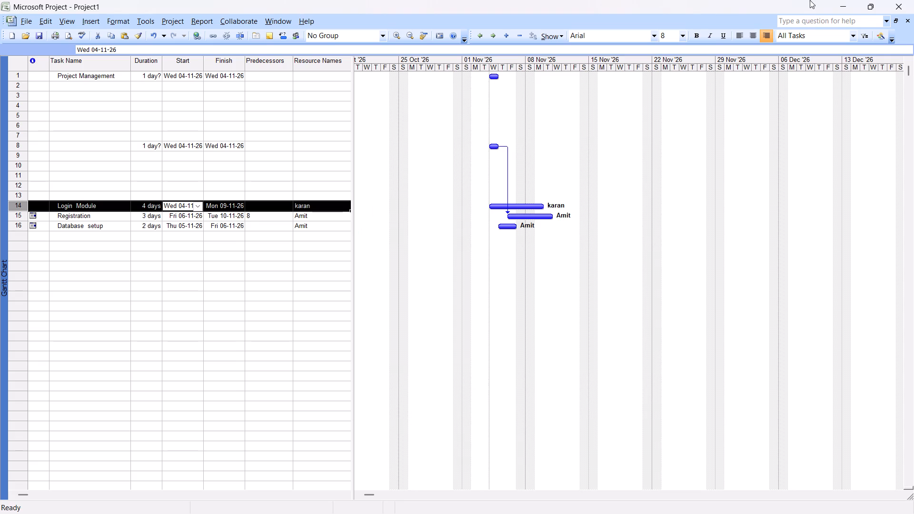